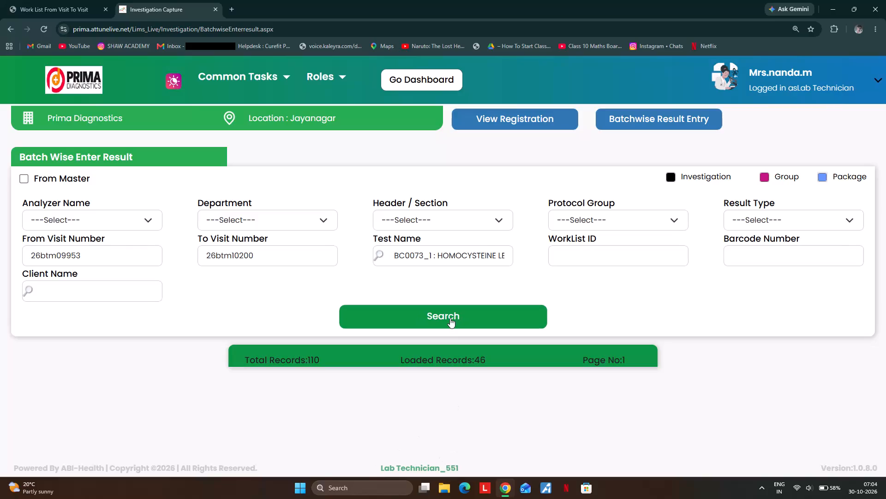
click(447, 316)
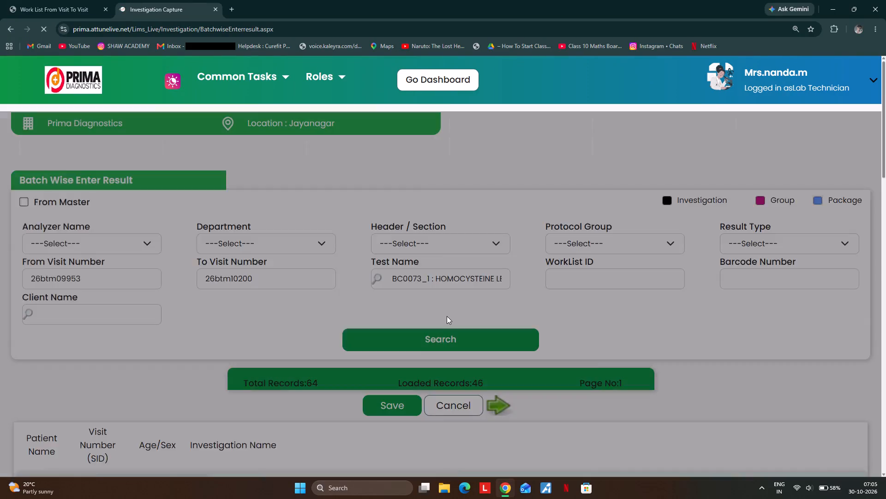
scroll(498, 265, down, 3)
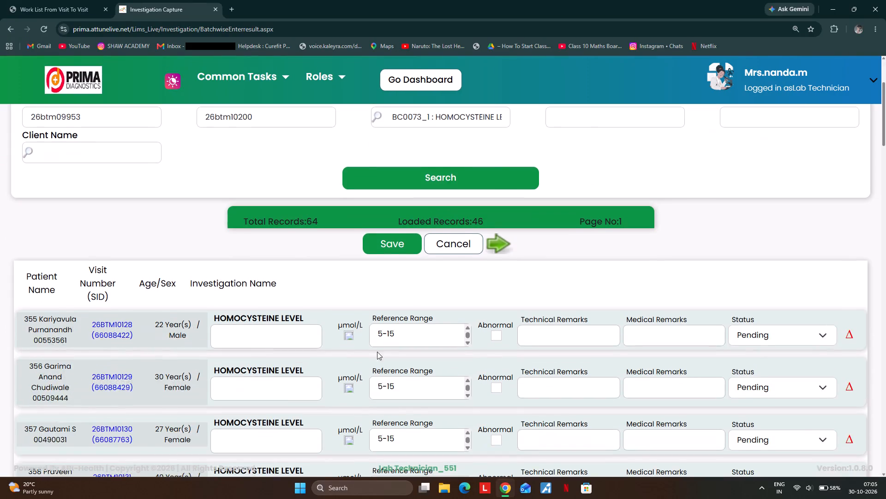
scroll(377, 352, down, 2)
click(255, 244)
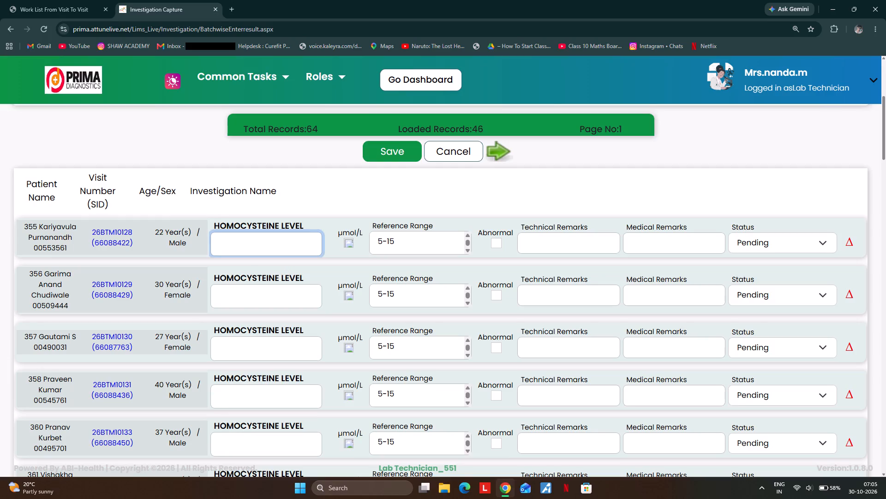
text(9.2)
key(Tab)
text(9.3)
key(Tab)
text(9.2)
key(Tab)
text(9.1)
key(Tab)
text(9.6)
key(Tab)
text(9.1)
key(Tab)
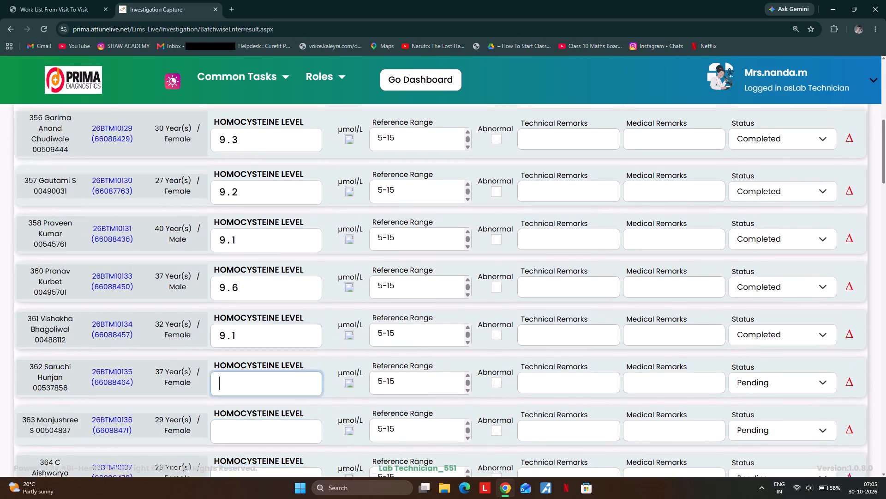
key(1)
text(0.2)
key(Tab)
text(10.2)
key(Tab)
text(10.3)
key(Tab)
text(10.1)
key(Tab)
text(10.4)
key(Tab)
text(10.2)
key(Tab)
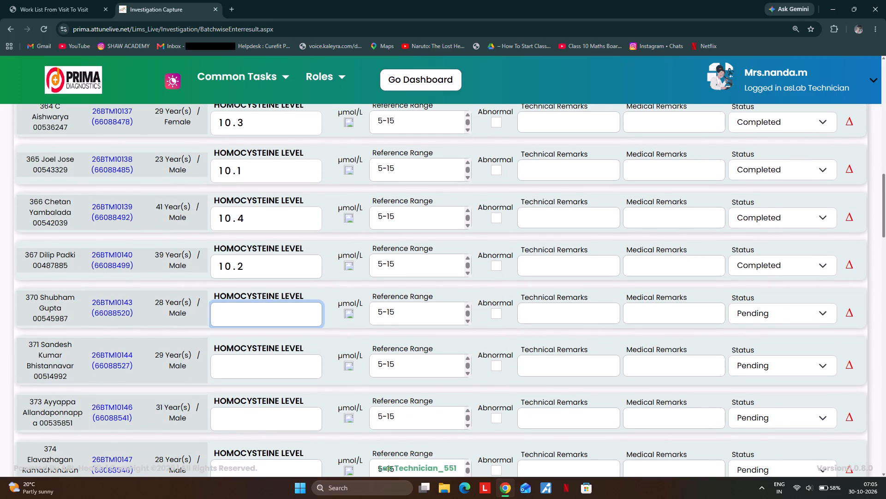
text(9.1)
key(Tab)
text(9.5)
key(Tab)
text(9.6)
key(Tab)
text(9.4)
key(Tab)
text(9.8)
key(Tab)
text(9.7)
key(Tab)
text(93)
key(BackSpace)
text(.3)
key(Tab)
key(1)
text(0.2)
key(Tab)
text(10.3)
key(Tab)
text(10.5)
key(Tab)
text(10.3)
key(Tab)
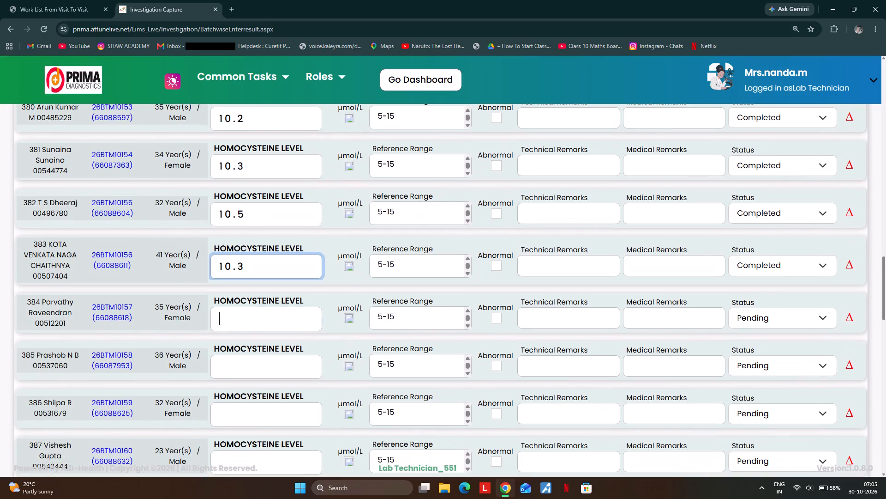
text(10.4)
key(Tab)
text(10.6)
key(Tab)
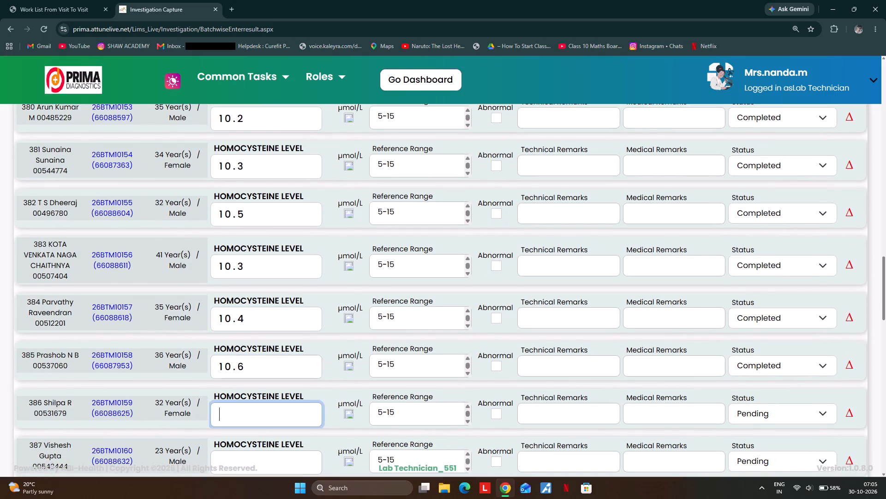
scroll(302, 185, down, 3)
click(250, 271)
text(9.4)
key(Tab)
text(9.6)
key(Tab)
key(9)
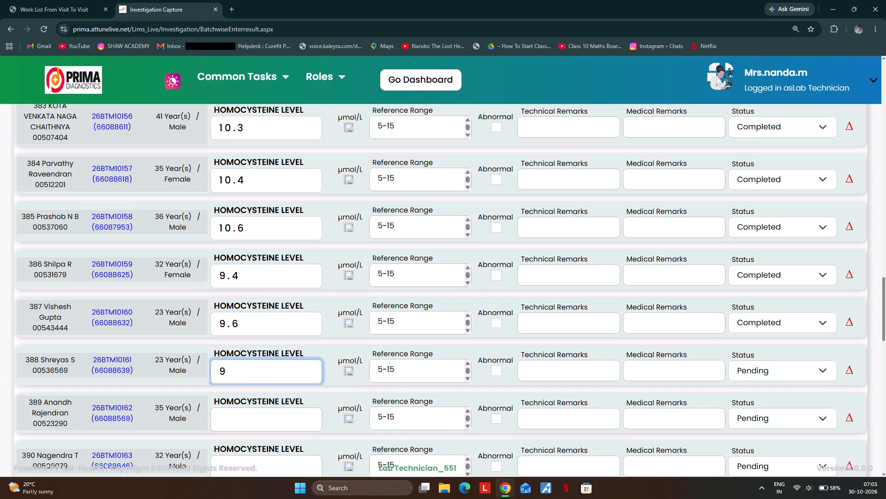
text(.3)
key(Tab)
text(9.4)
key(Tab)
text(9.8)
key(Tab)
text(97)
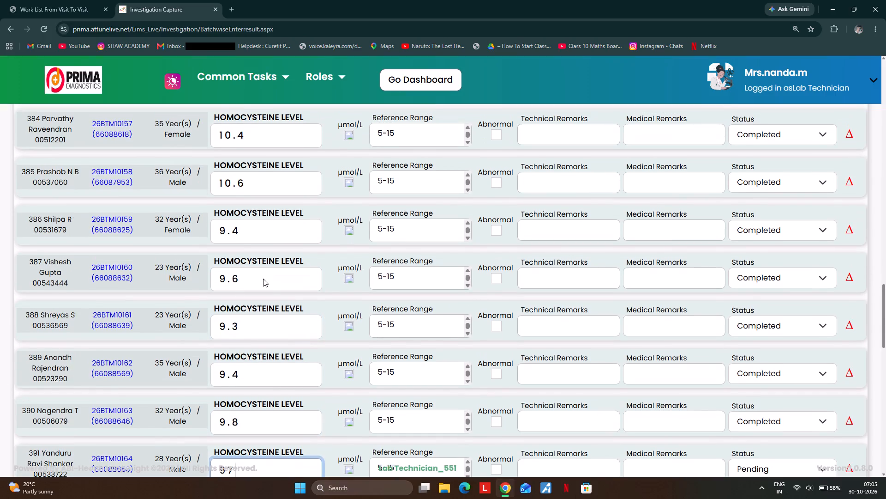
scroll(510, 233, down, 5)
key(BackSpace)
key(BackSpace)
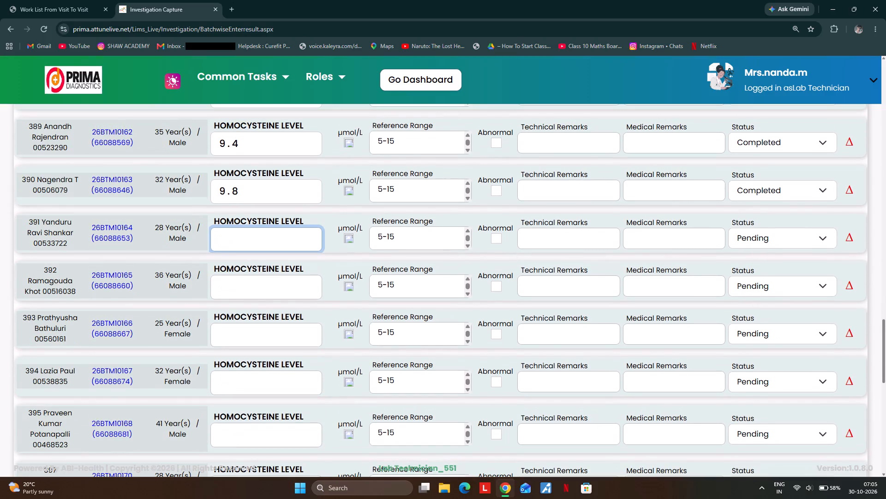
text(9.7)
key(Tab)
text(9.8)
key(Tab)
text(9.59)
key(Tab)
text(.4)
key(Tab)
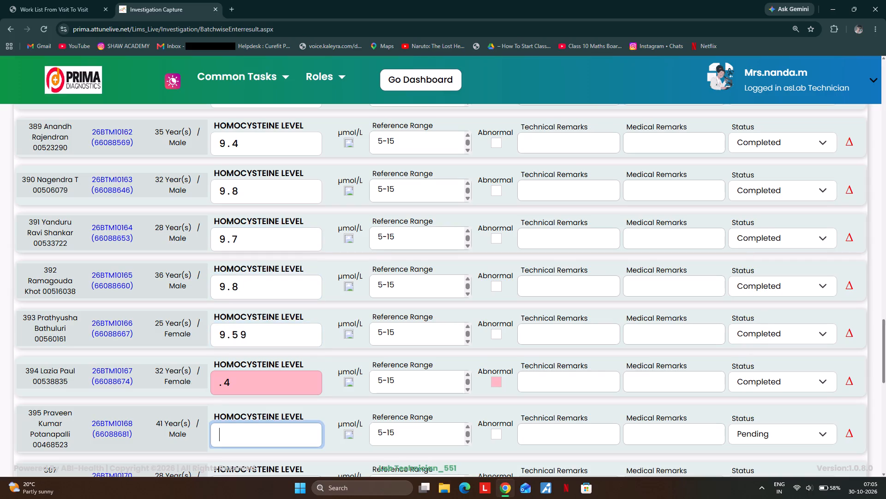
drag(232, 393, 193, 395)
click(263, 342)
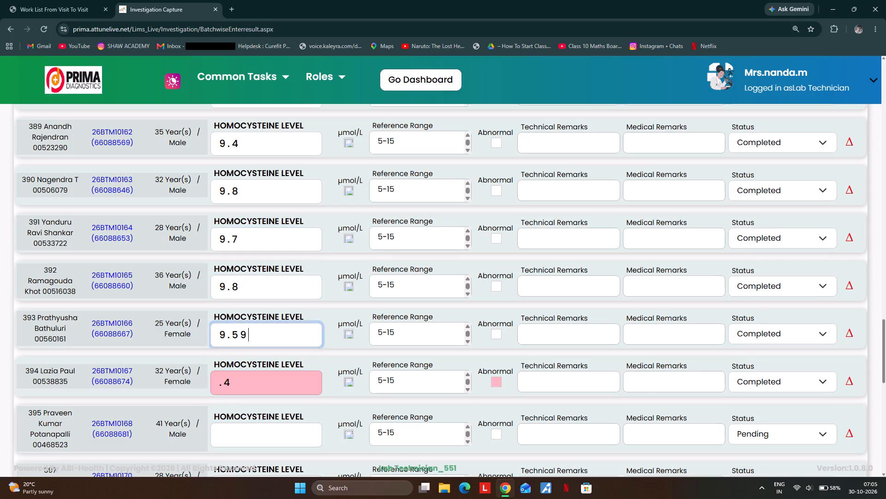
key(BackSpace)
key(Tab)
key(BackSpace)
key(BackSpace)
key(BackSpace)
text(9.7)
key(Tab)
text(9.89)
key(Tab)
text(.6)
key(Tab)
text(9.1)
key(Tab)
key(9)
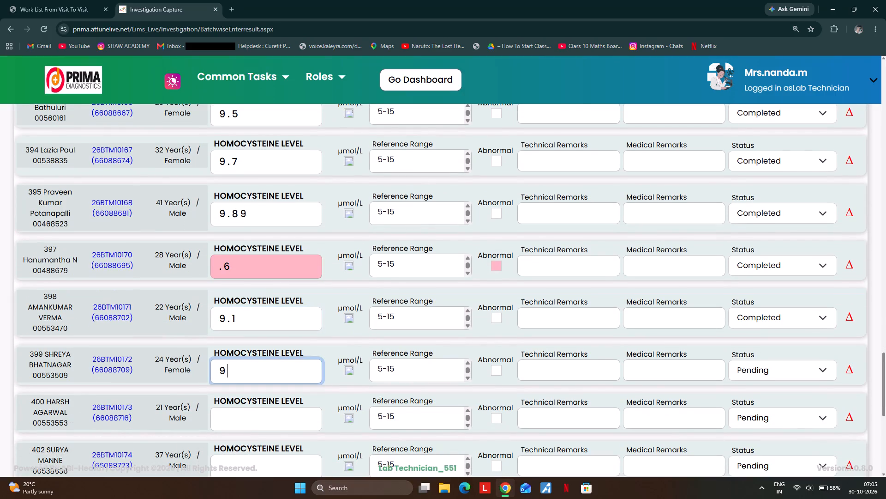
drag(255, 269, 163, 276)
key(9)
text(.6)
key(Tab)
scroll(241, 193, down, 1)
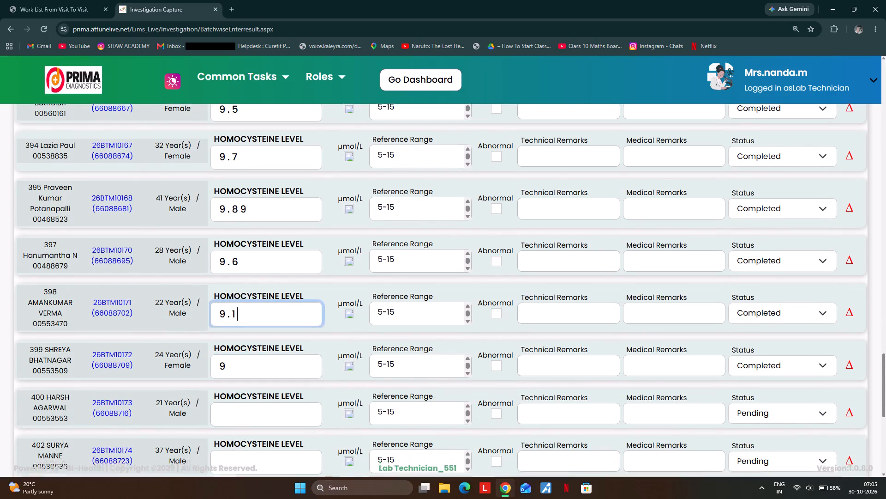
scroll(241, 193, down, 2)
drag(229, 241, 201, 244)
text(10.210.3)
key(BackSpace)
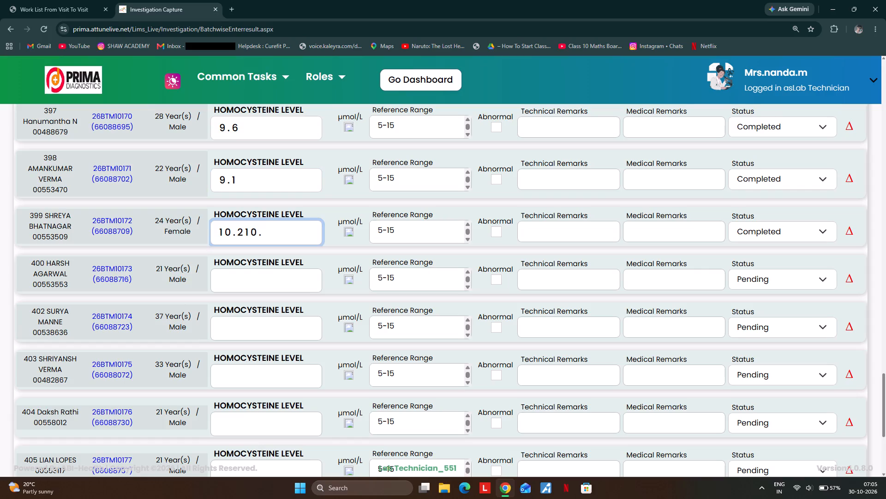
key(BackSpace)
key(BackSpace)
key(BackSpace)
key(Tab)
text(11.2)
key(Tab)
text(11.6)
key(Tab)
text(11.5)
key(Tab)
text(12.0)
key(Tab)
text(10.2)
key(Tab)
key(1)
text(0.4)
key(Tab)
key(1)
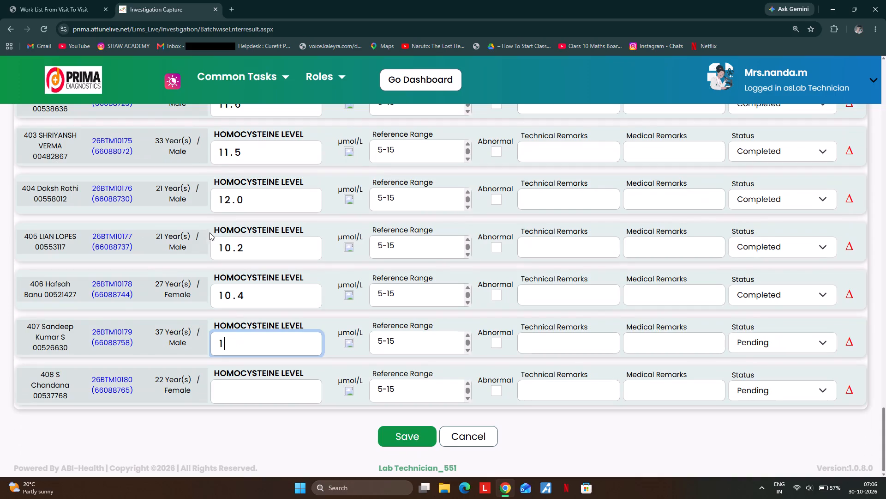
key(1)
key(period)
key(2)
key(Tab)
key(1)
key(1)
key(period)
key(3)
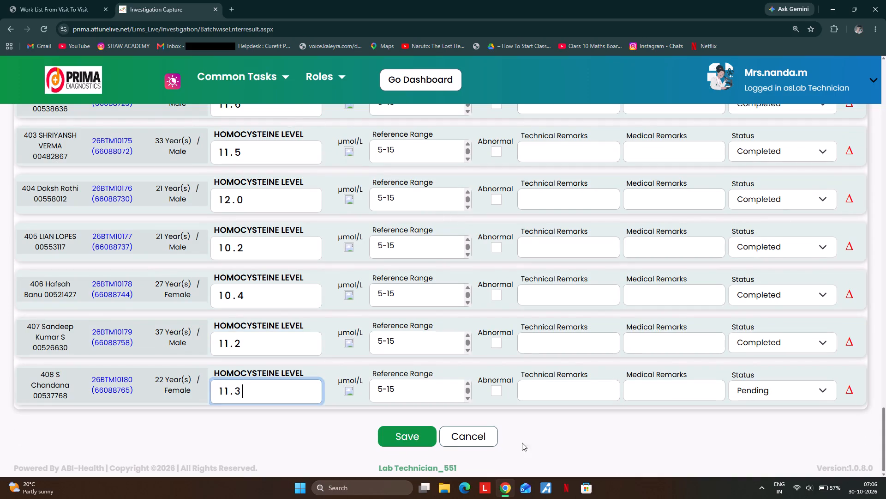
Save the batch of homocysteine results.
click(404, 429)
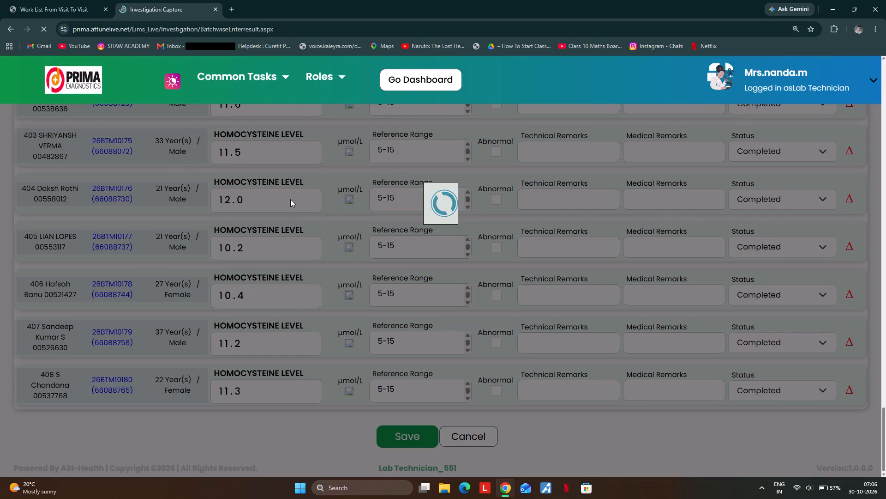
Search again for the remaining pending homocysteine results in the same visit range.
click(440, 315)
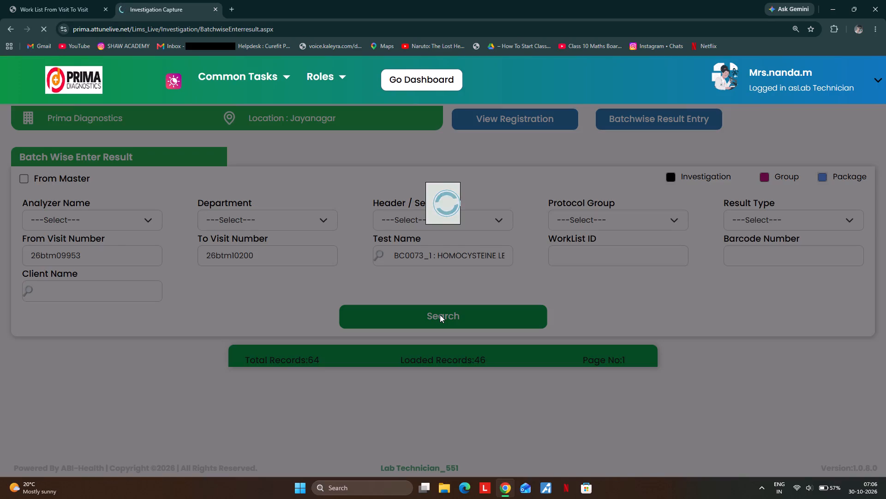
scroll(441, 306, down, 3)
scroll(350, 345, down, 2)
scroll(350, 345, up, 1)
scroll(350, 345, down, 1)
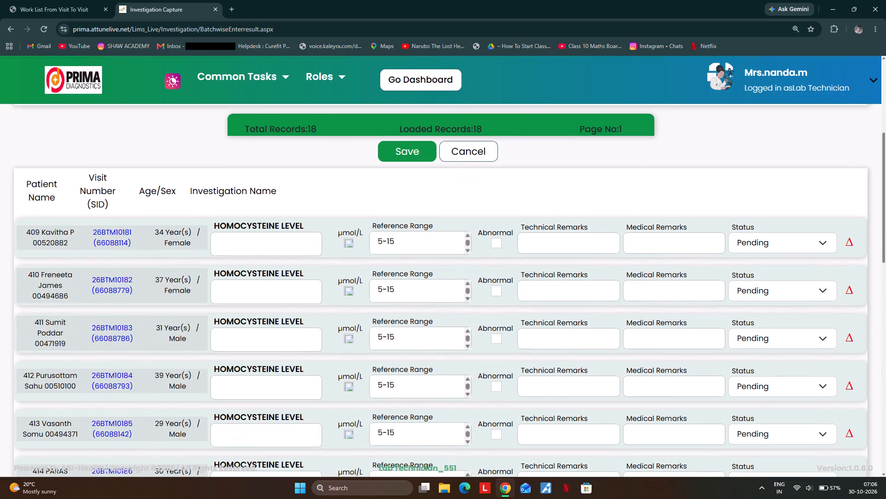
click(234, 248)
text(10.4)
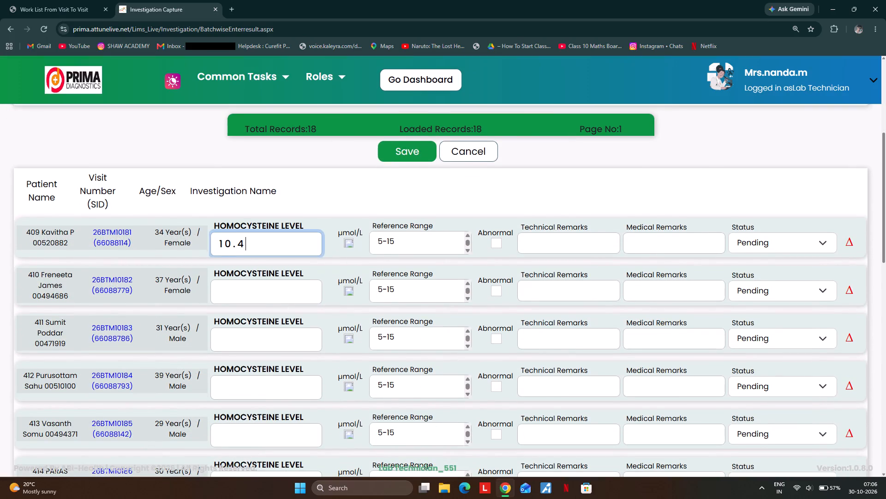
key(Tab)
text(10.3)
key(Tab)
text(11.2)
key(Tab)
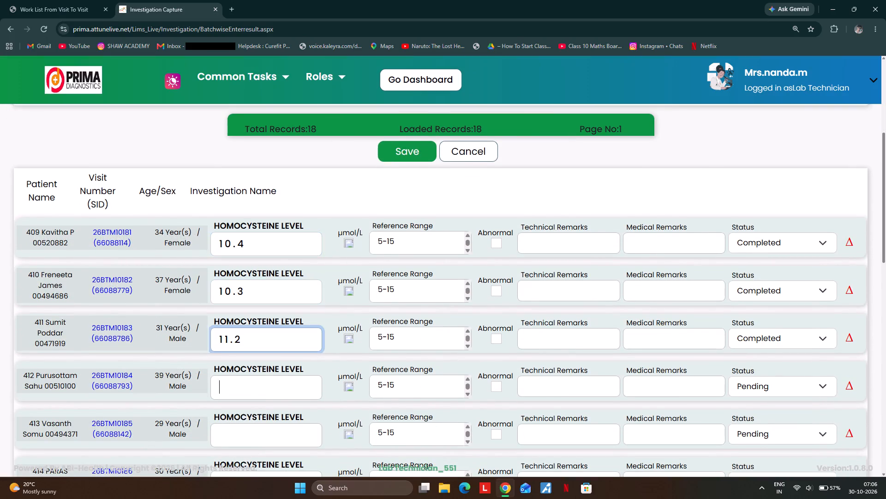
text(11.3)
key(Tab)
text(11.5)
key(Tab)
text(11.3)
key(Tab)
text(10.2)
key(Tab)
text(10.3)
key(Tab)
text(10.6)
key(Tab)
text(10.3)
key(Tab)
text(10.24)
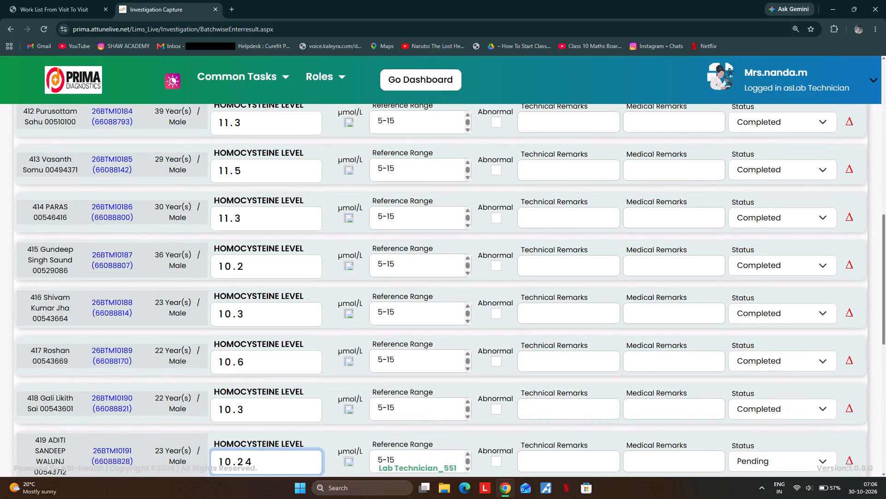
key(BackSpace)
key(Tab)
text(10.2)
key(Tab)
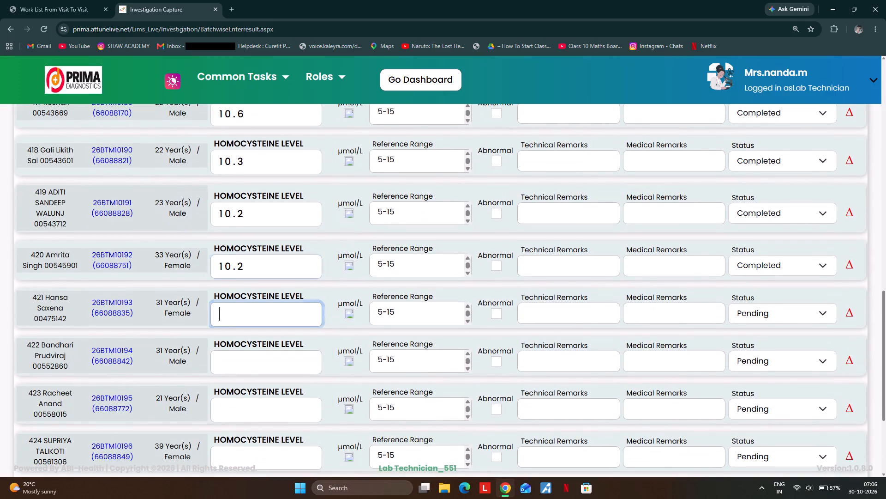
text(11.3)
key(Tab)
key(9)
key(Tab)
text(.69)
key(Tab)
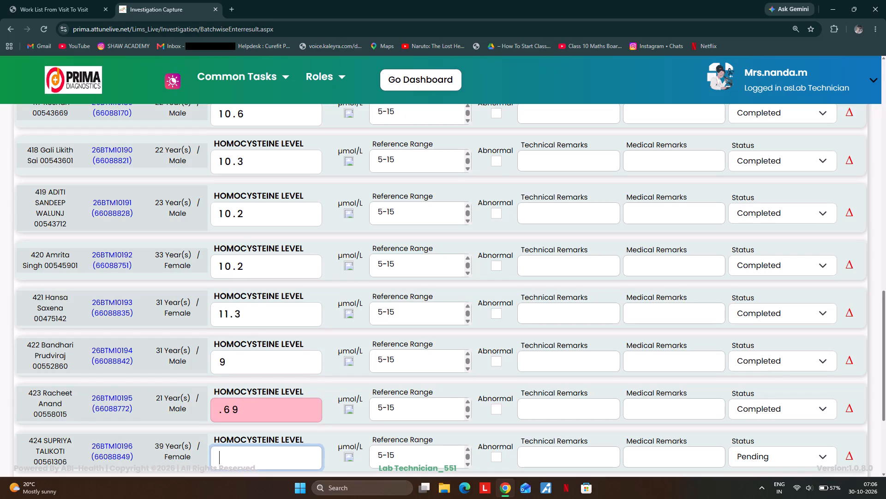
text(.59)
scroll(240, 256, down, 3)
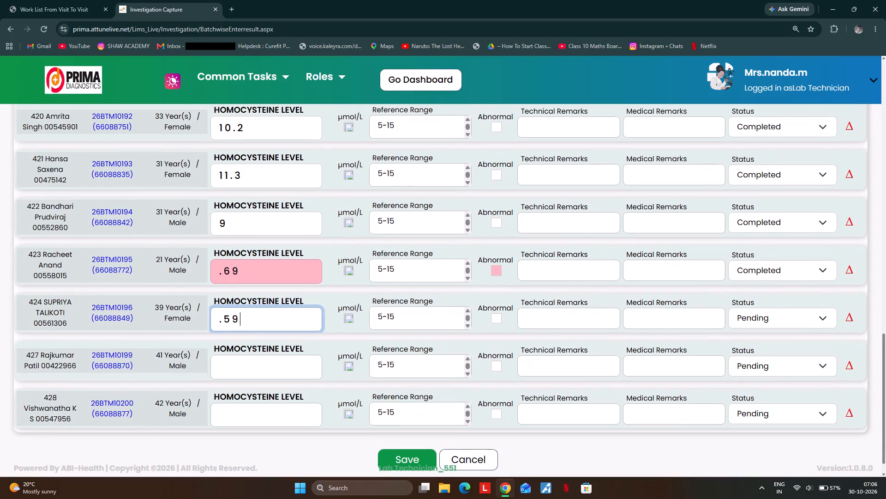
click(233, 225)
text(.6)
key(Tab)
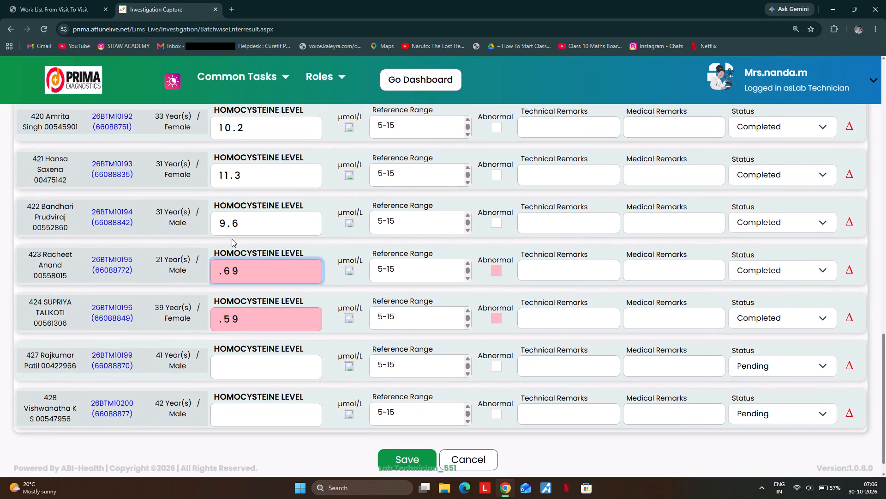
drag(241, 275, 160, 273)
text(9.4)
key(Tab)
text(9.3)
drag(258, 316, 183, 317)
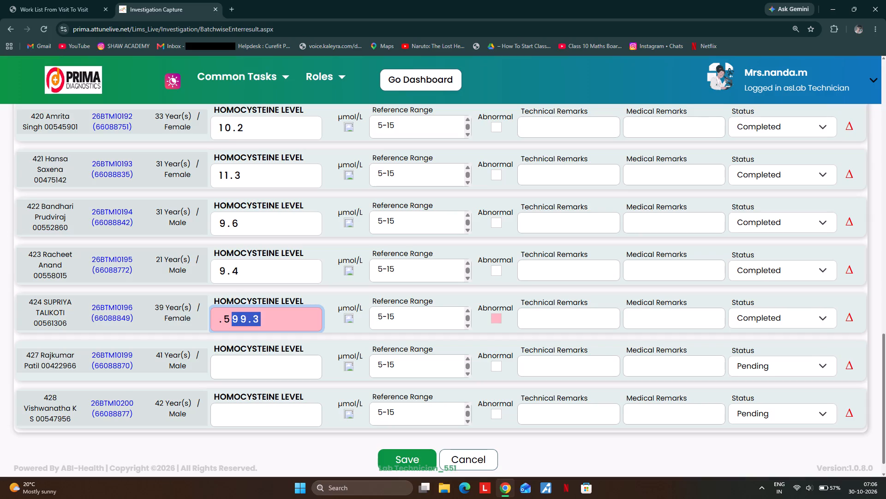
drag(183, 317, 183, 317)
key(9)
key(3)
key(BackSpace)
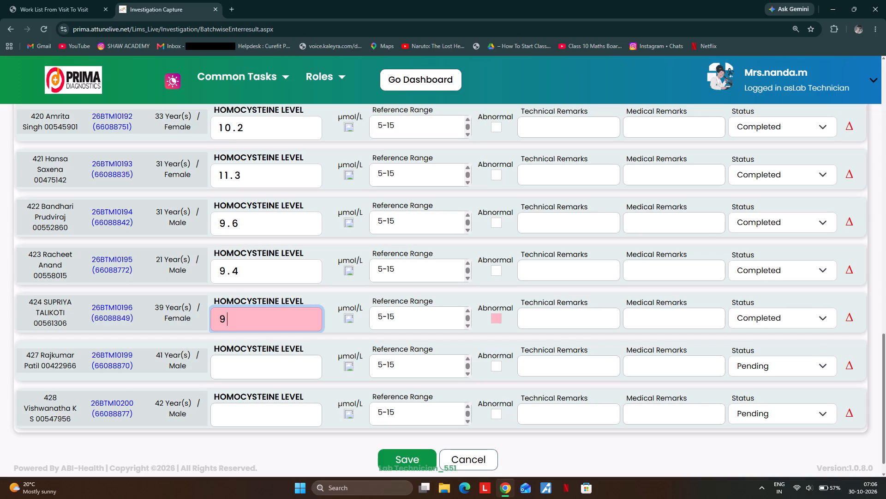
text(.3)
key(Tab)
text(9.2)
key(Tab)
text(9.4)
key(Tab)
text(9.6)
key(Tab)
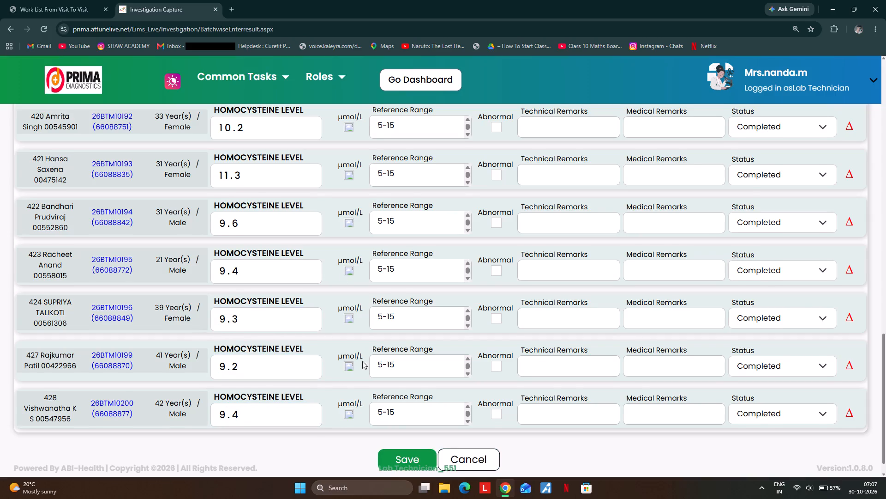
Save the batch of homocysteine results.
scroll(403, 298, down, 3)
drag(398, 433, 402, 433)
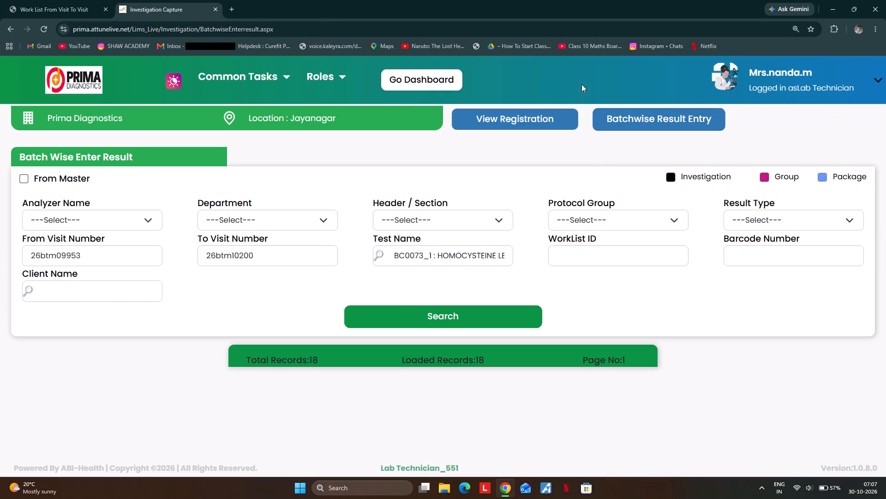
Switch the login role to SrLabTech, keeping Prima Diagnostics and the Jayanagar location.
click(752, 84)
click(700, 226)
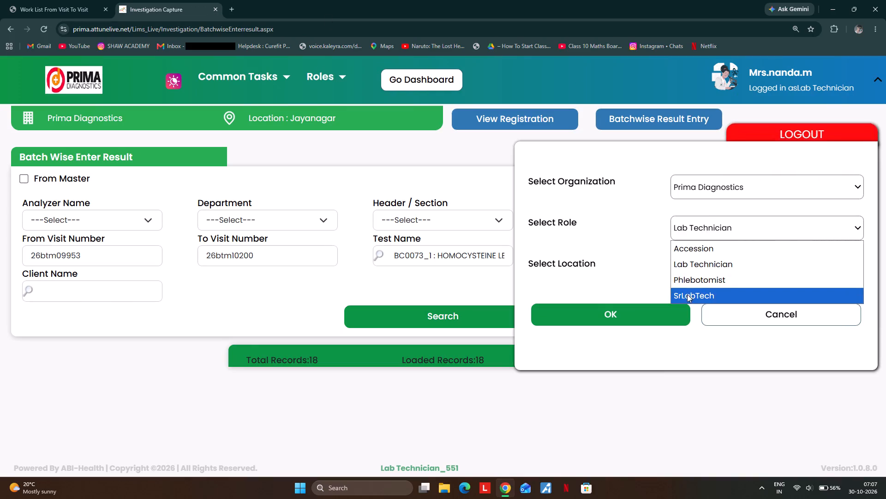
click(687, 294)
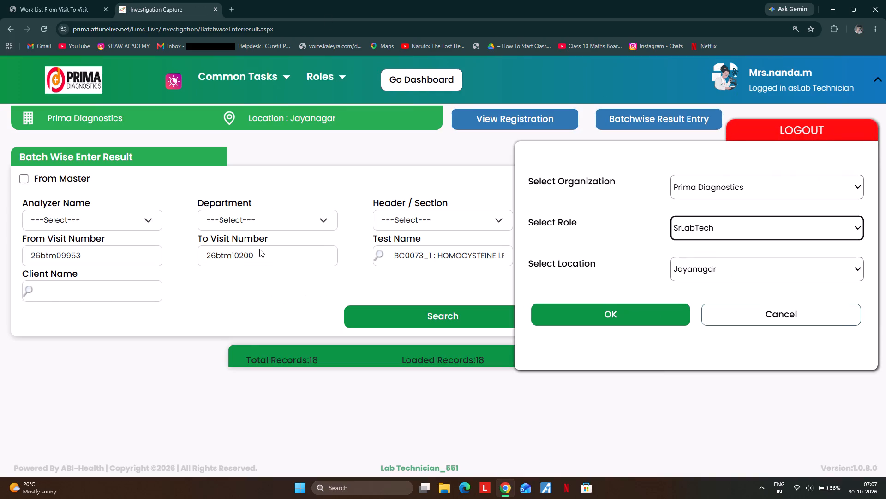
drag(98, 248, 30, 249)
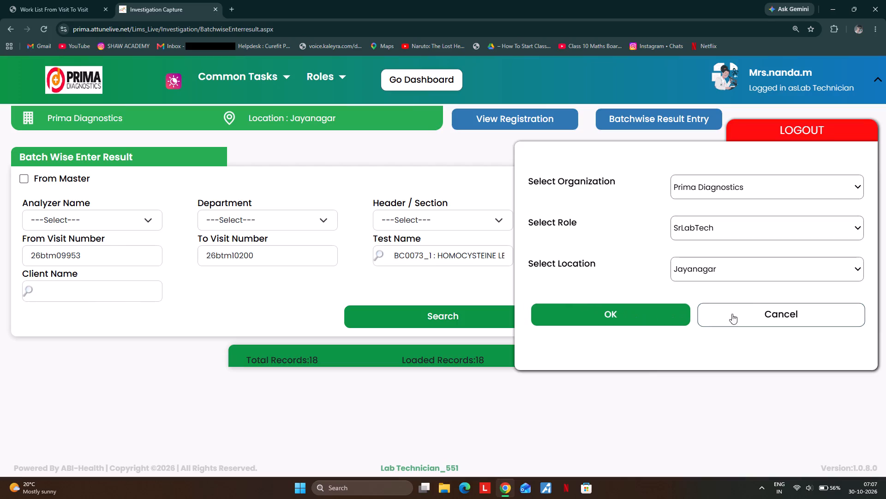
click(627, 316)
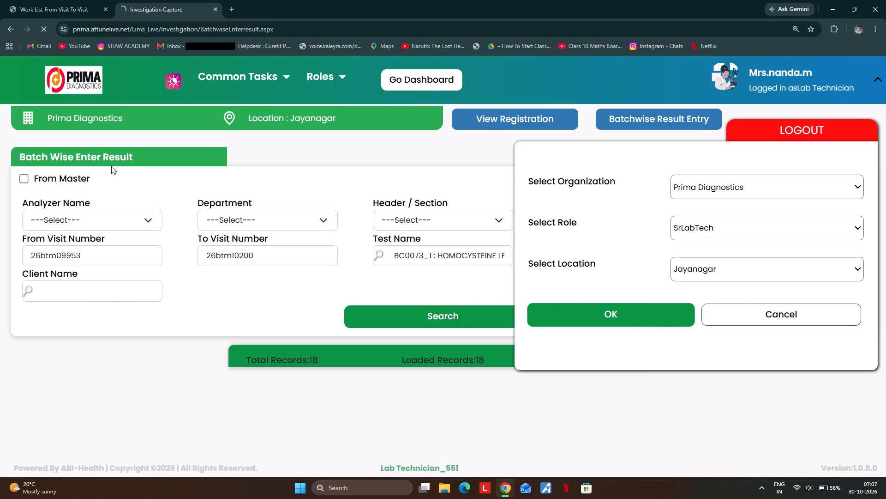
Open the Batch wise Result Validation page.
click(223, 80)
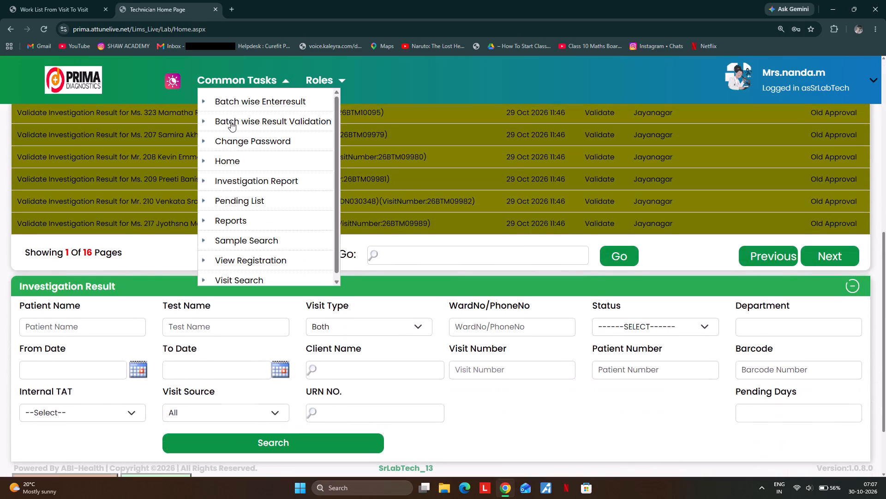
click(231, 123)
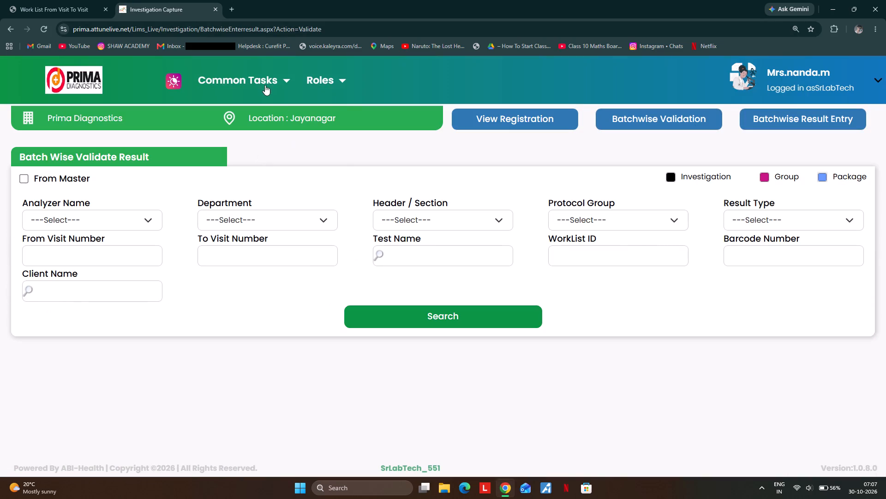
click(259, 78)
click(270, 119)
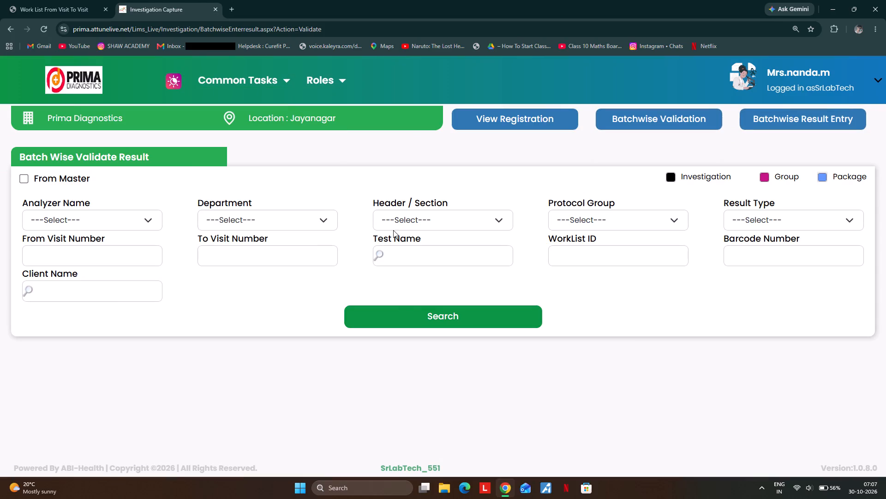
Search for results awaiting validation in the CLINICAL BIOCHEMISTRY department.
click(296, 225)
click(275, 304)
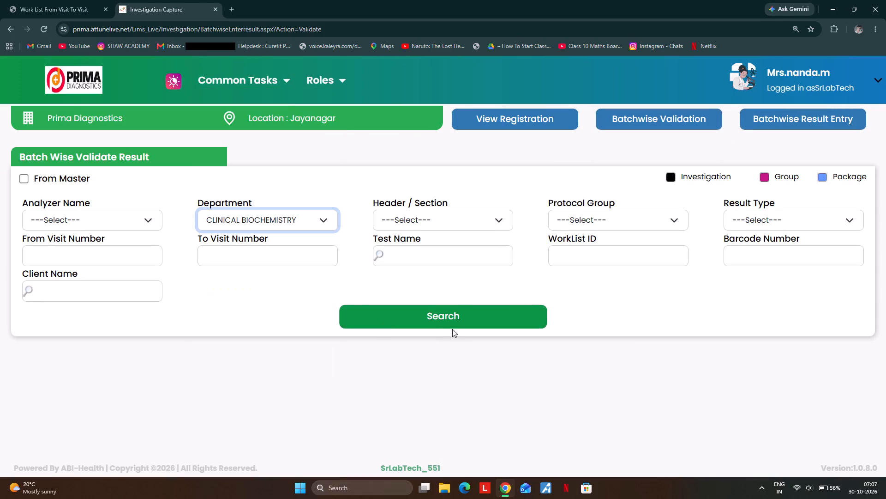
click(459, 318)
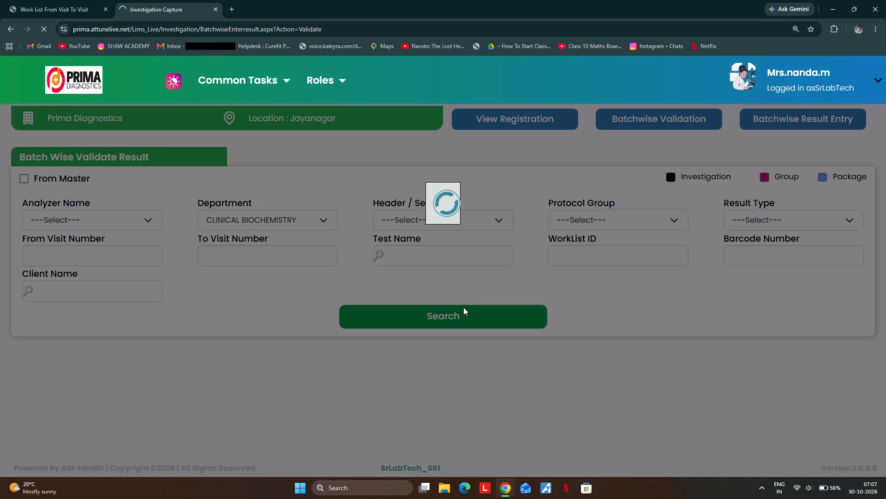
Examine the values, abnormal flags and Validate statuses throughout the first loaded batch of results.
scroll(379, 390, down, 4)
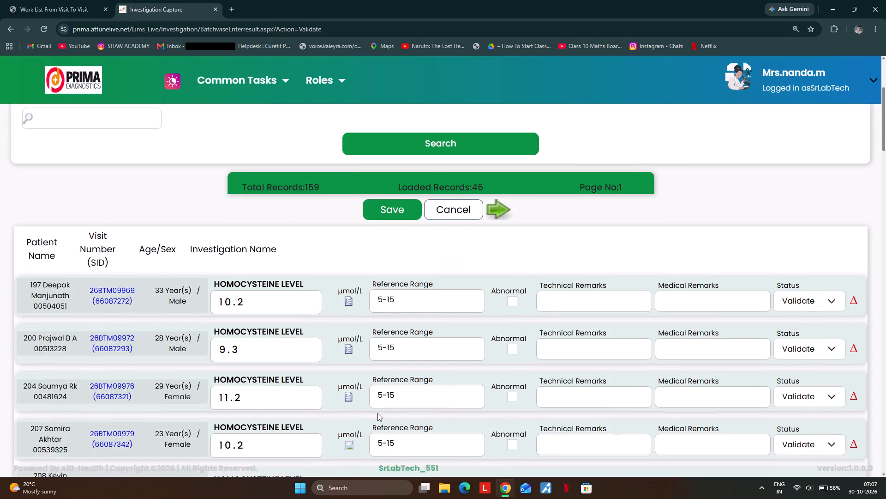
scroll(377, 413, down, 10)
scroll(173, 0, down, 4)
scroll(221, 323, down, 1)
scroll(222, 323, up, 2)
scroll(227, 322, down, 10)
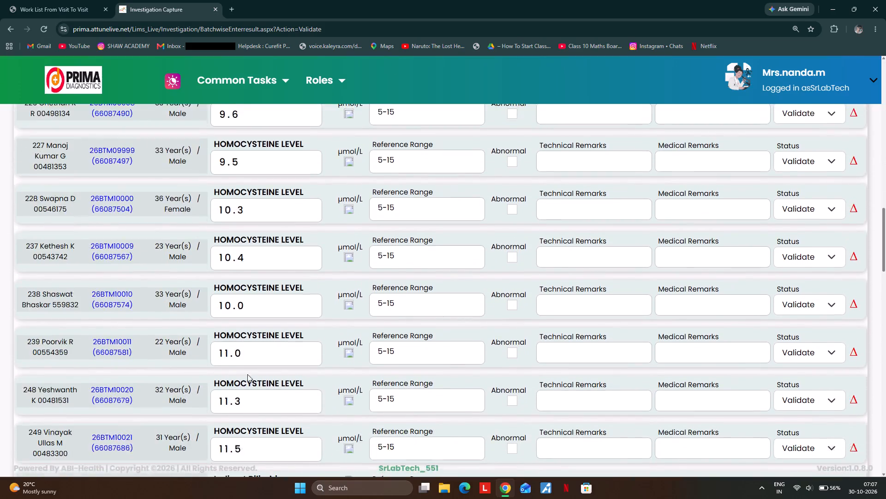
scroll(247, 374, down, 10)
scroll(372, 399, up, 5)
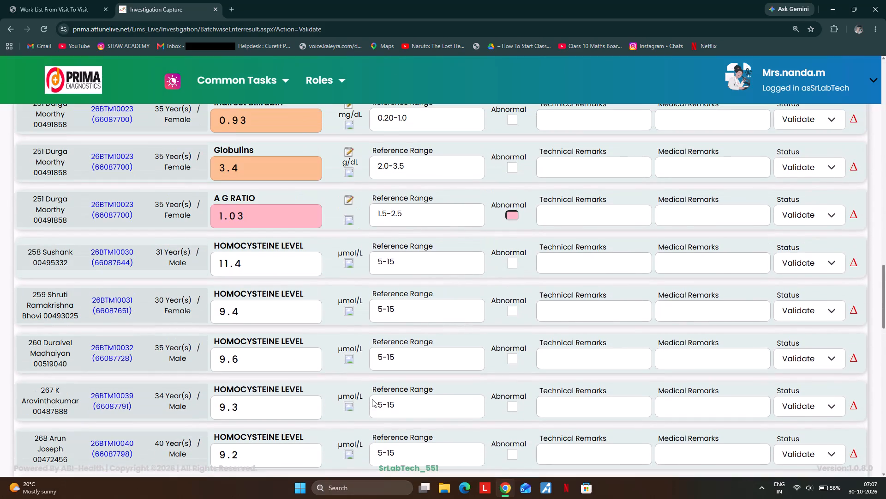
scroll(371, 393, up, 4)
scroll(371, 393, down, 17)
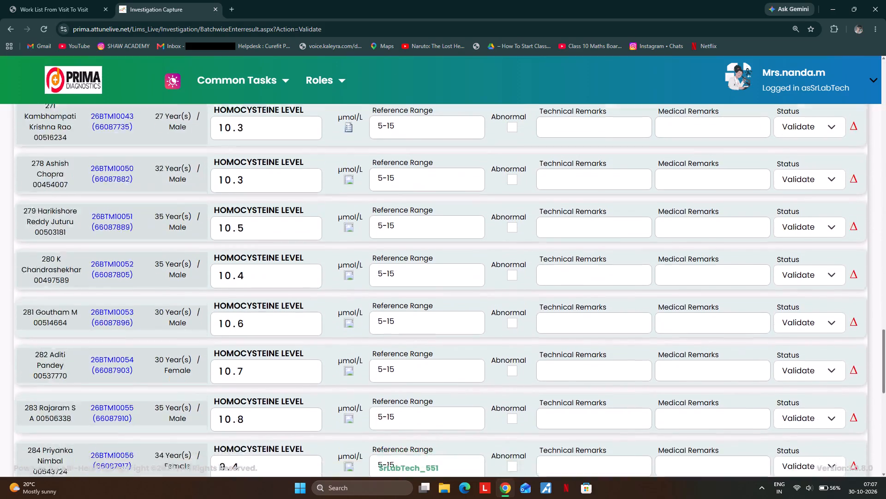
scroll(421, 444, down, 13)
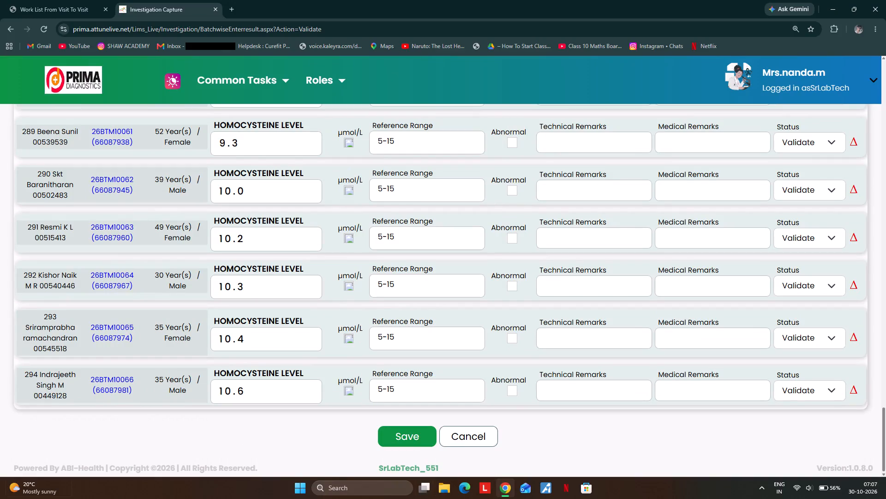
Save the first batch of results with the Validate status.
click(398, 439)
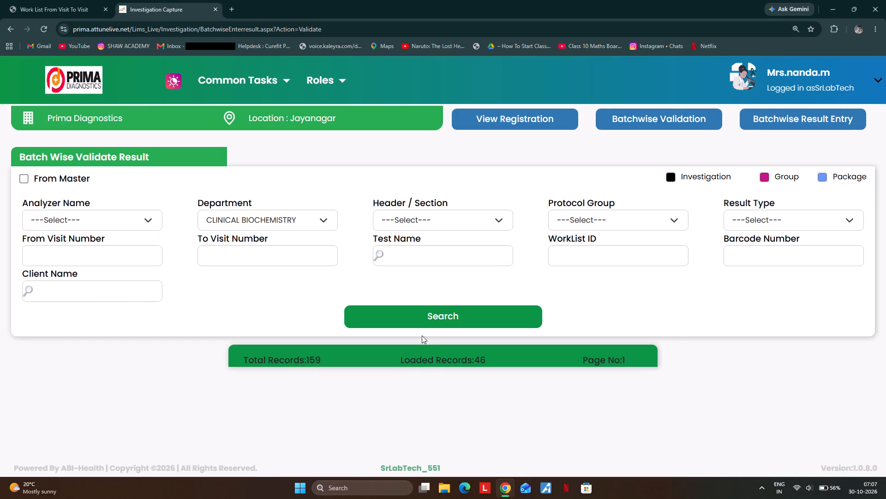
Search again for the remaining Clinical Biochemistry results awaiting validation.
click(420, 316)
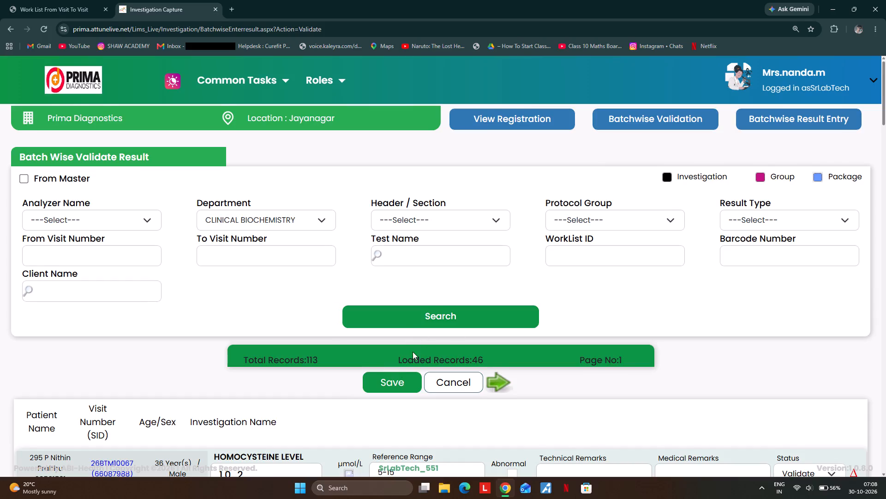
scroll(399, 369, down, 15)
scroll(345, 390, up, 5)
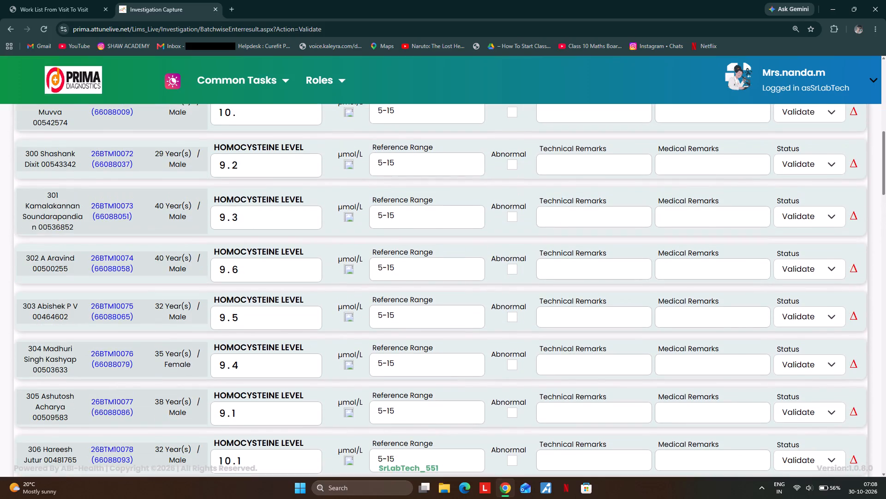
scroll(246, 213, up, 3)
click(242, 254)
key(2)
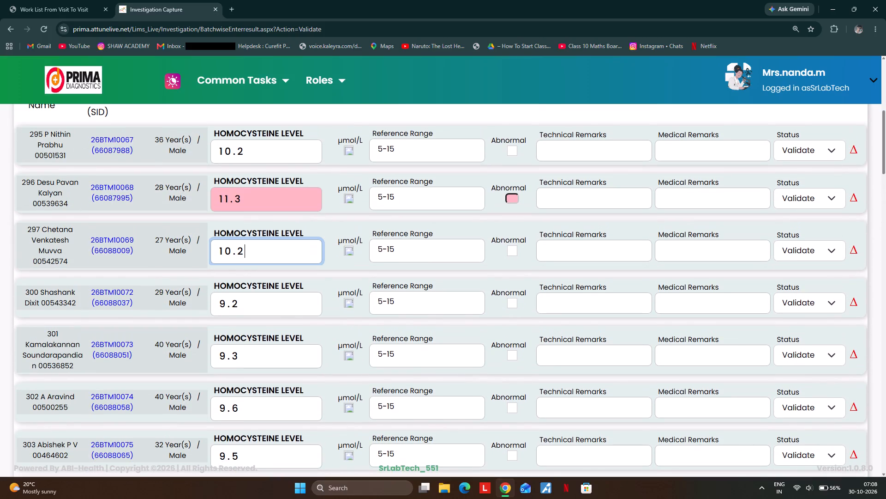
click(287, 206)
drag(286, 203, 282, 201)
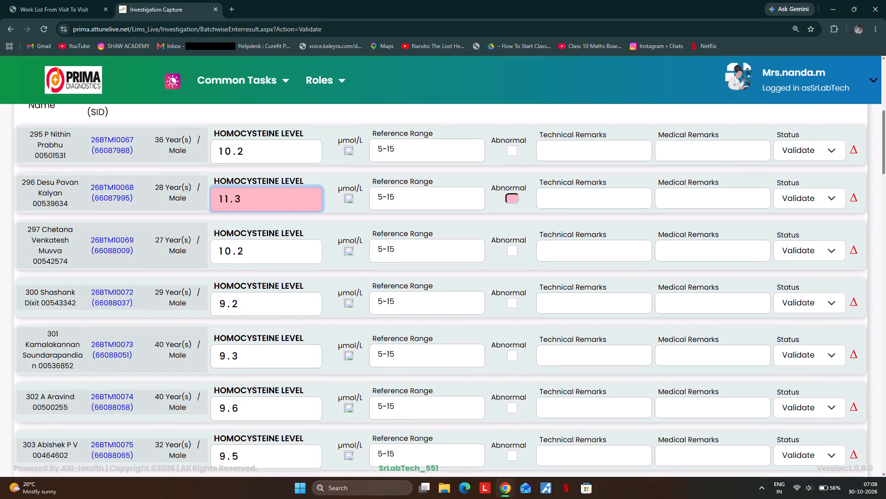
drag(282, 201, 150, 192)
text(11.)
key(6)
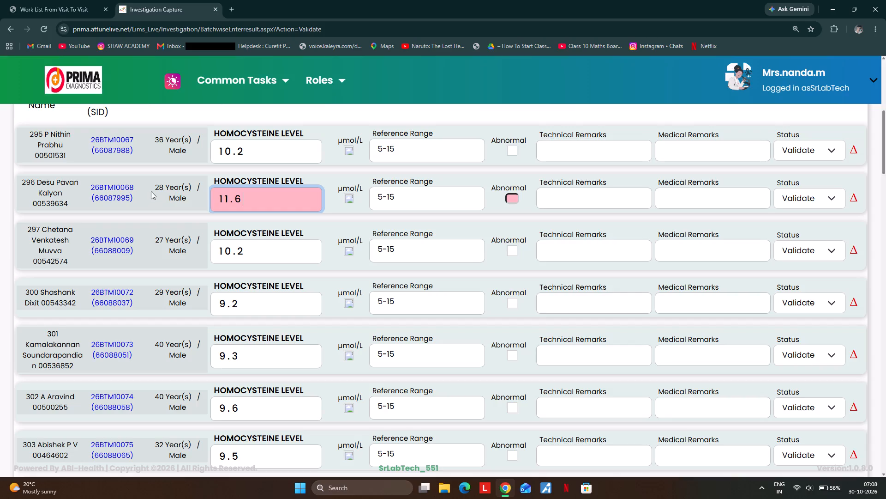
click(257, 255)
Review the rest of the second batch and save it with the Validate status.
scroll(253, 253, down, 6)
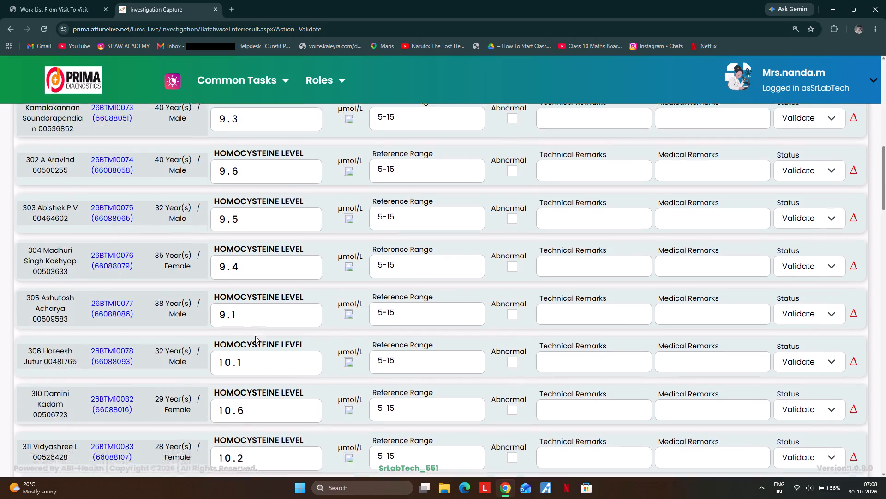
scroll(255, 336, down, 8)
scroll(286, 305, down, 2)
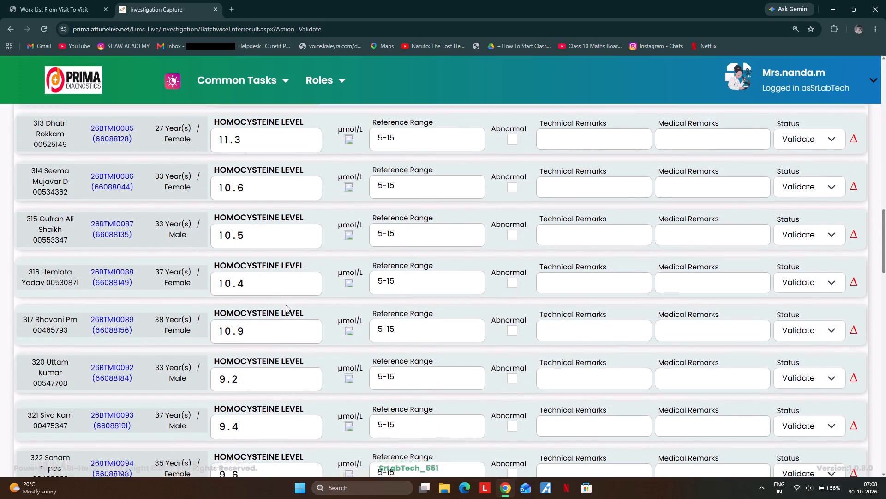
scroll(286, 305, down, 7)
scroll(312, 321, down, 15)
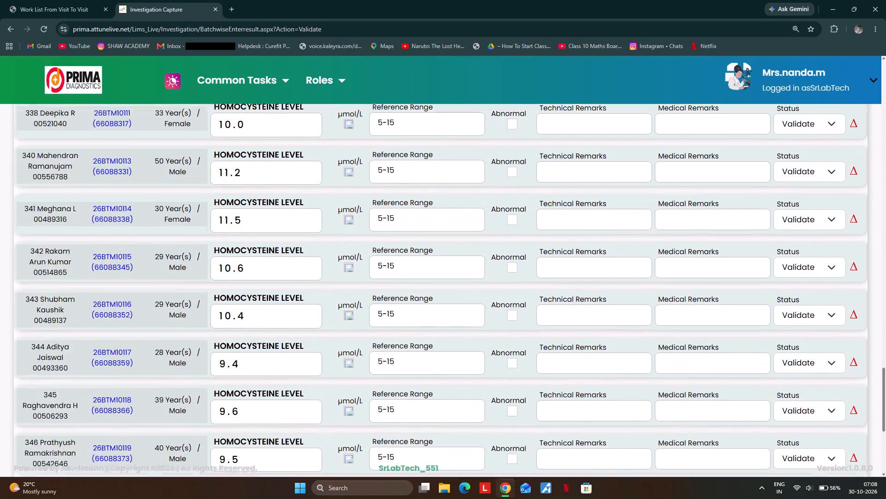
scroll(387, 339, down, 10)
click(397, 433)
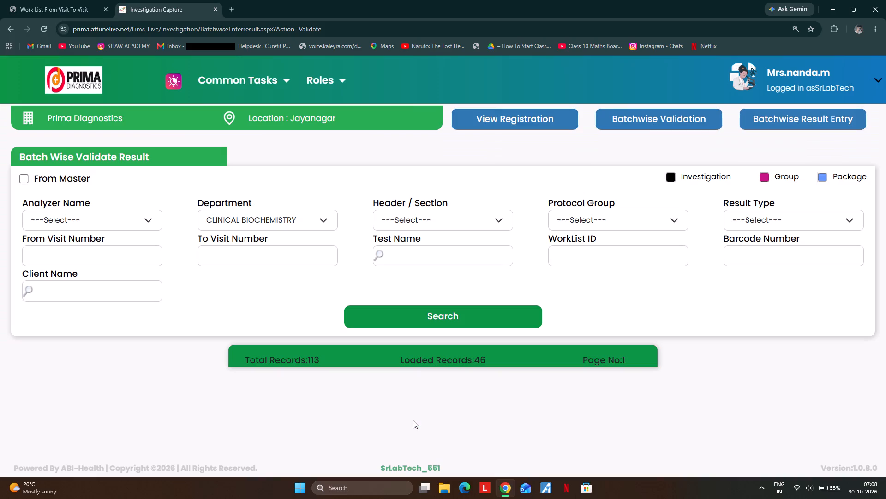
Search for the next Clinical Biochemistry results awaiting validation, review the third batch and save it with the Validate status.
click(442, 316)
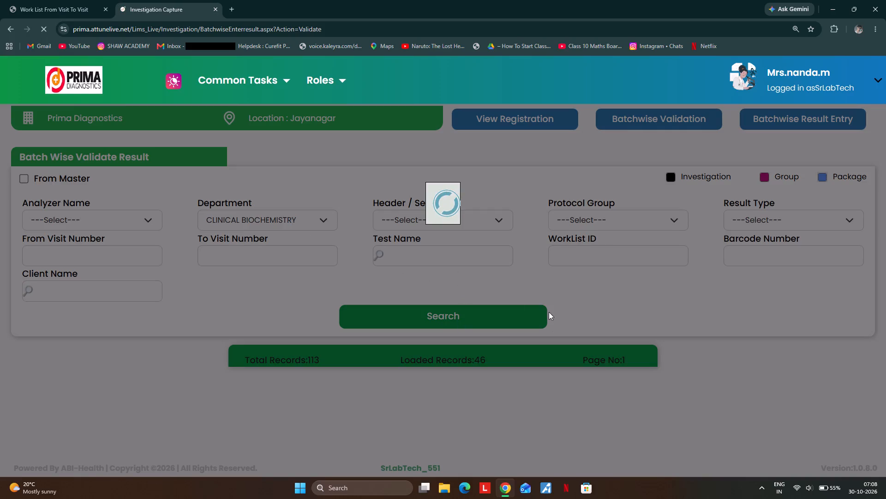
scroll(370, 237, down, 15)
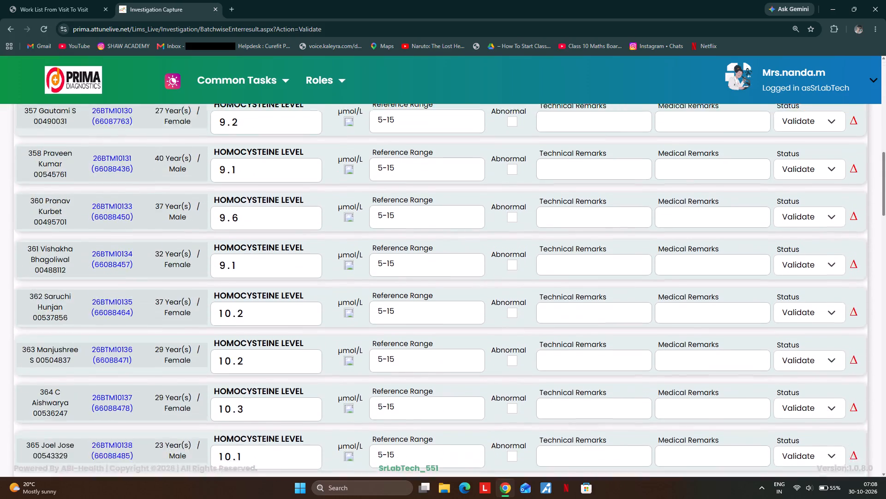
scroll(293, 308, down, 20)
scroll(293, 308, down, 7)
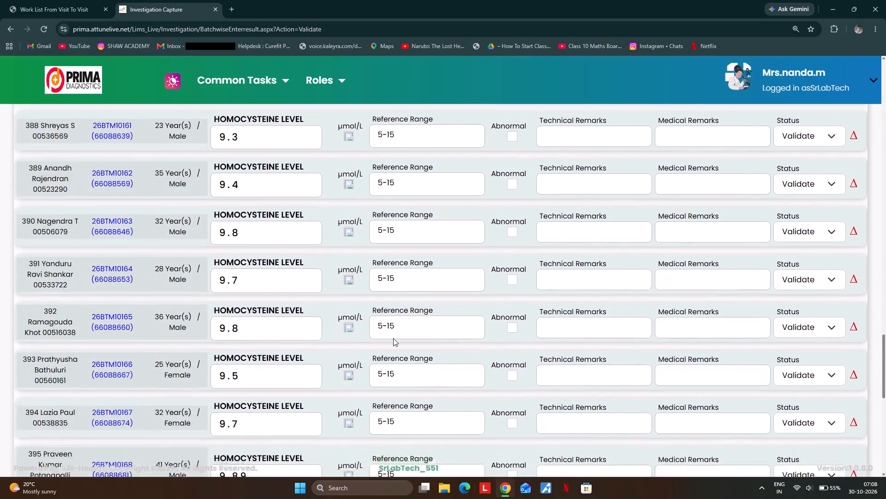
scroll(393, 338, down, 10)
click(418, 431)
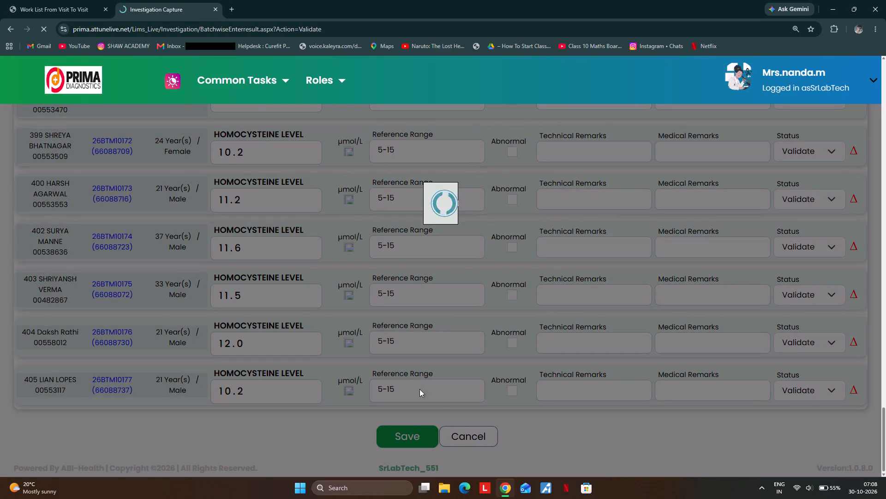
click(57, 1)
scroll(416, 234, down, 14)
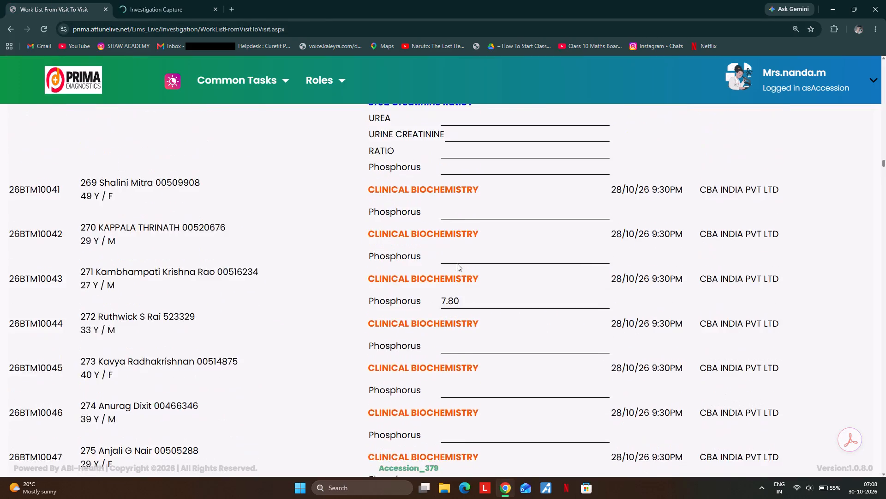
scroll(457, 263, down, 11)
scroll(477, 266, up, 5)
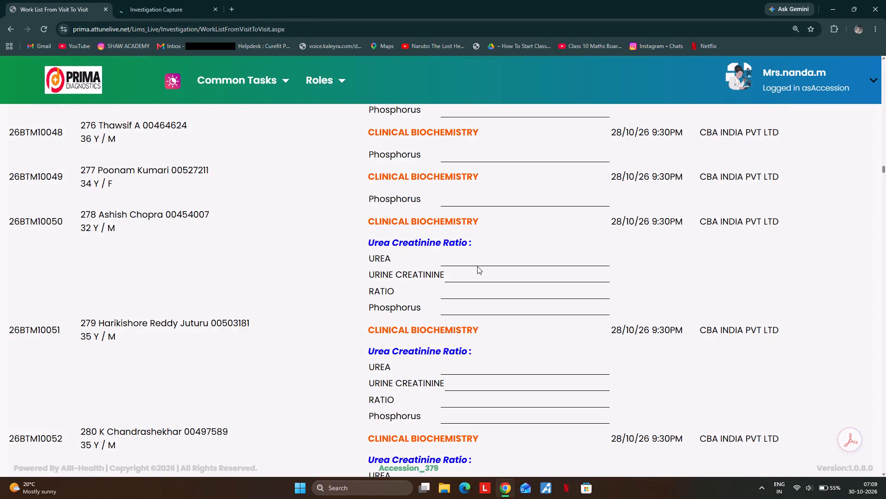
click(163, 4)
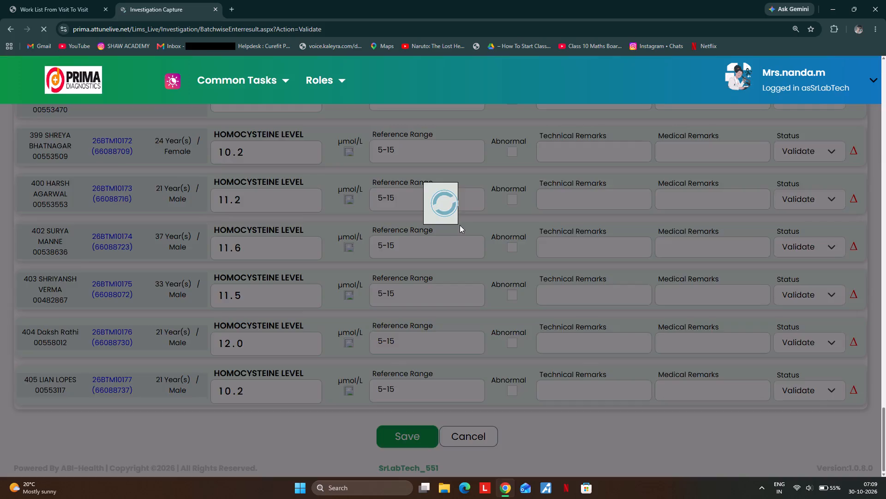
scroll(467, 227, down, 6)
click(426, 316)
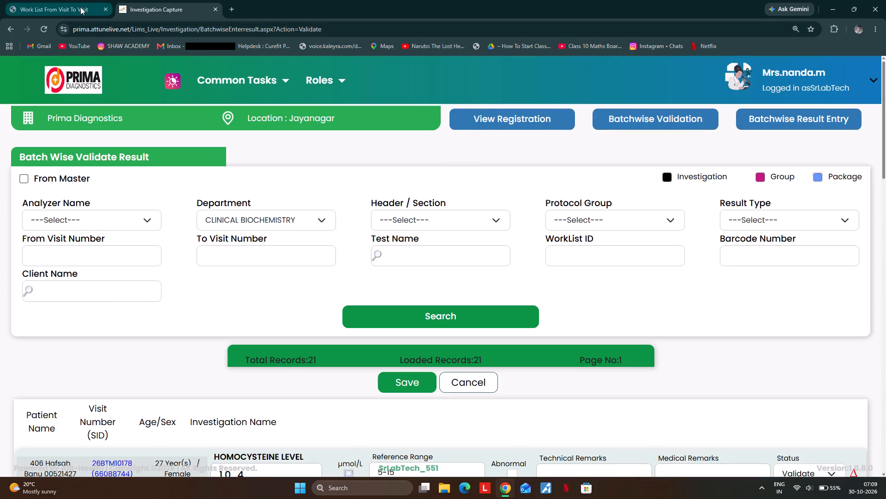
scroll(278, 198, down, 14)
scroll(508, 388, up, 1)
scroll(510, 389, down, 10)
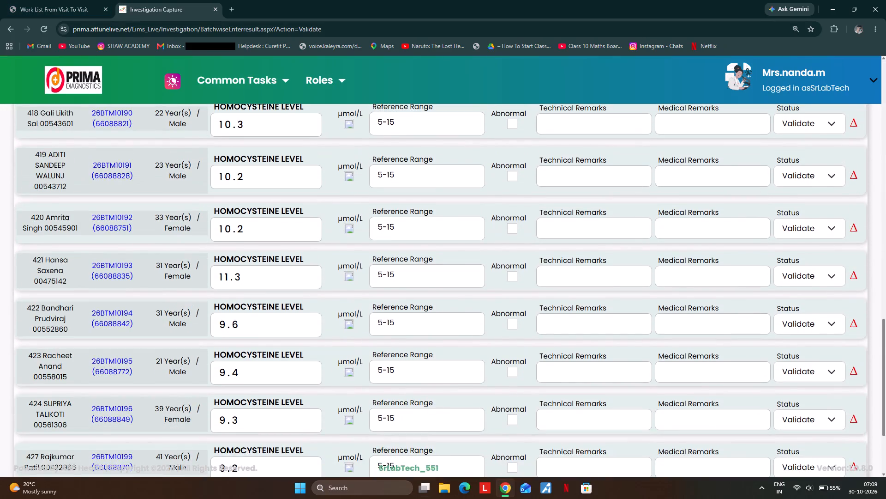
scroll(462, 498, down, 6)
scroll(188, 136, down, 8)
scroll(371, 386, up, 1)
scroll(382, 386, down, 7)
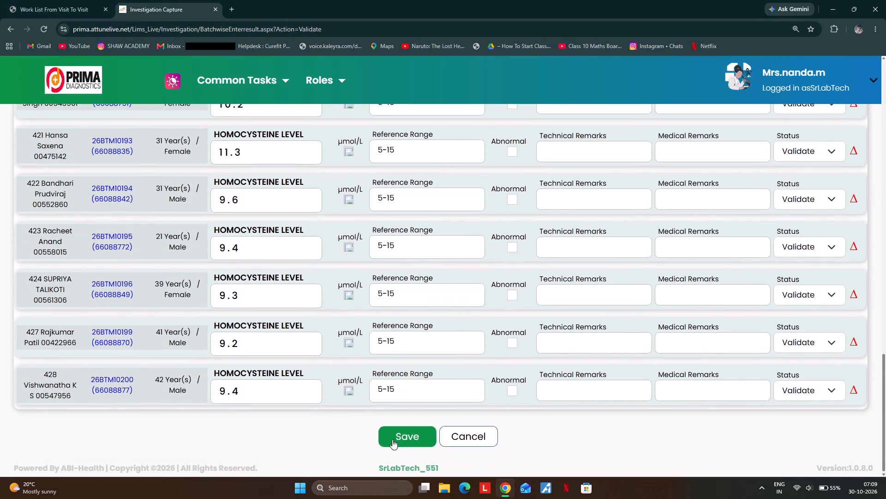
click(392, 439)
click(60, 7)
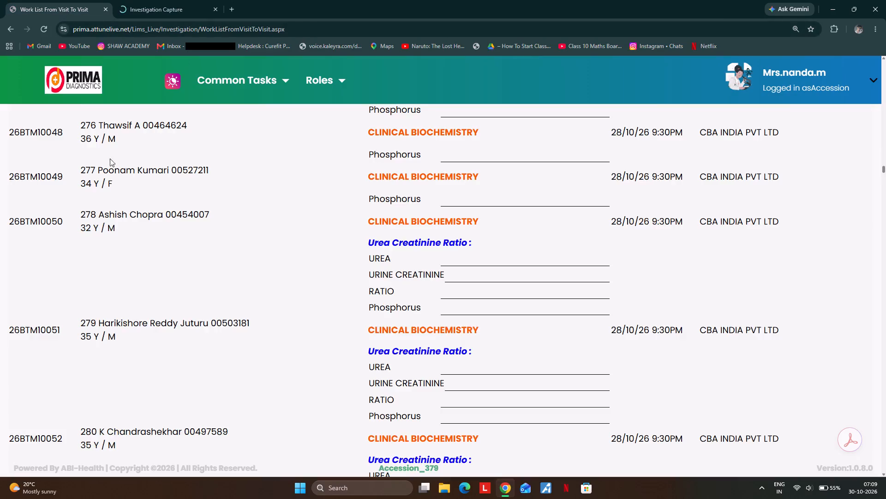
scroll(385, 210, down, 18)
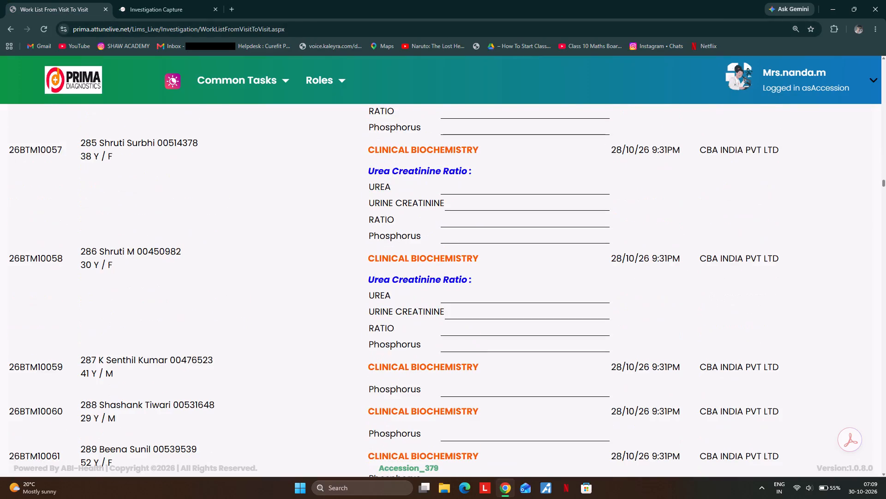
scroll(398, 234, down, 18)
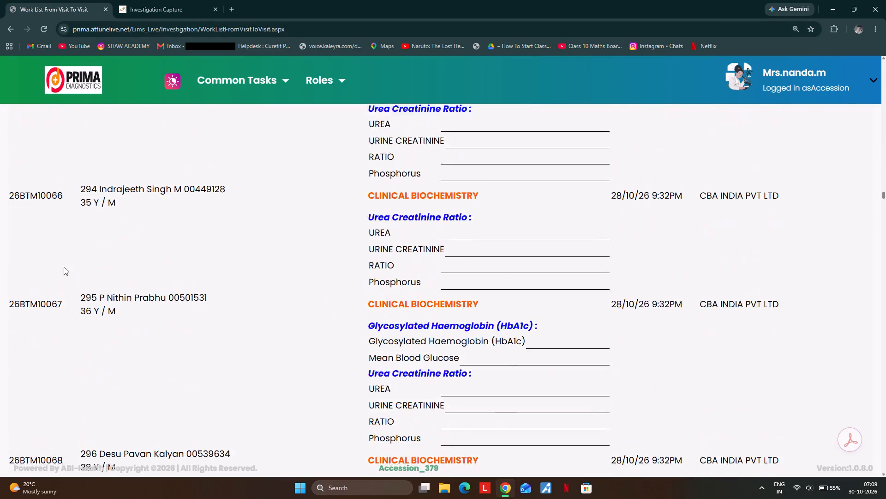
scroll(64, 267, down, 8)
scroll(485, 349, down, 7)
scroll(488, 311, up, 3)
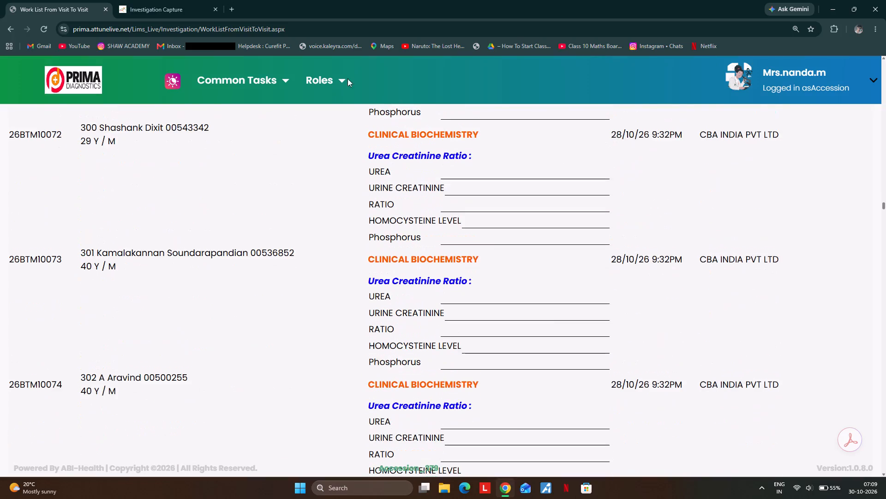
Search once more for any Clinical Biochemistry results still awaiting batch-wise validation.
click(163, 2)
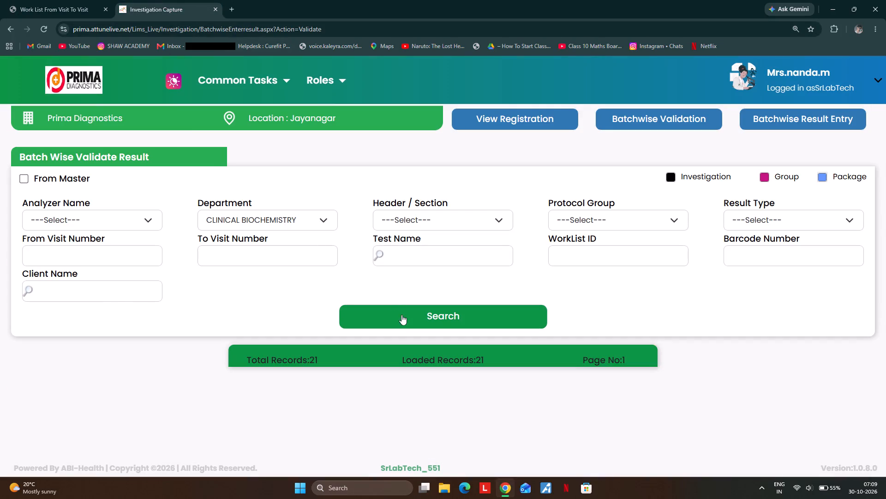
click(402, 316)
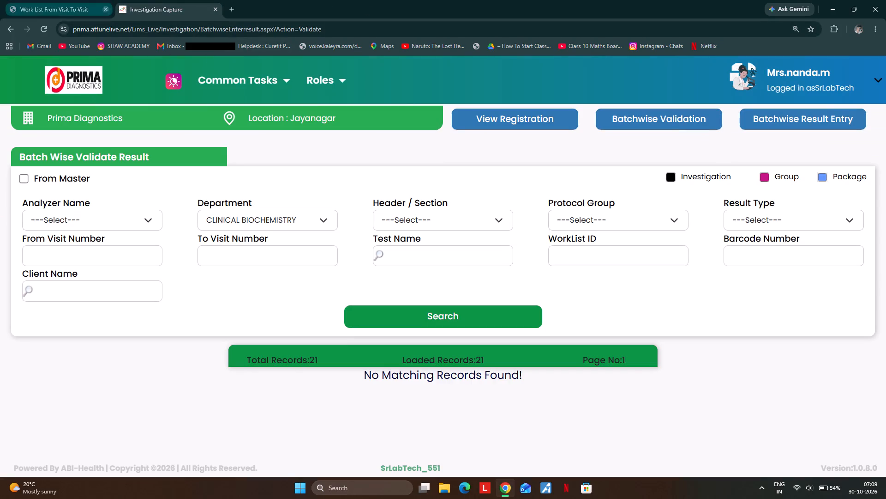
Return to the visit-to-visit work list and regenerate it for Clinical Biochemistry on 28-10-2026 with result values included.
click(58, 0)
scroll(441, 204, up, 4)
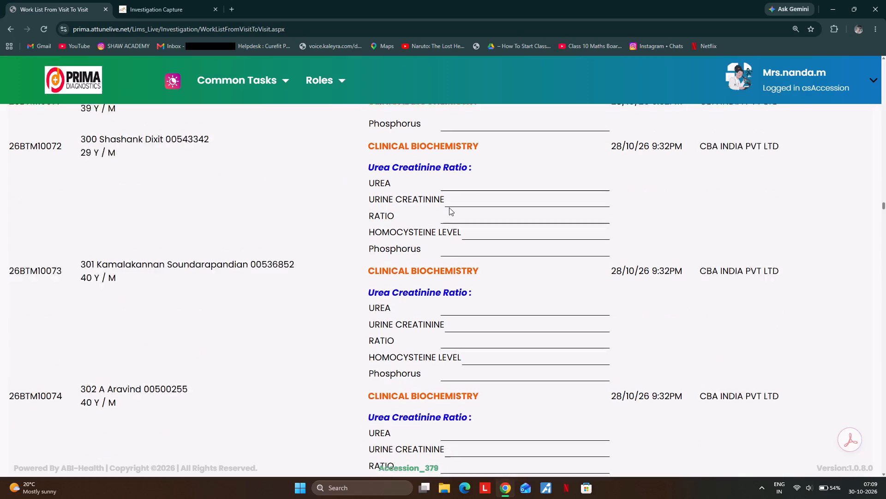
scroll(449, 207, up, 2)
drag(884, 206, 875, 104)
drag(885, 209, 880, 164)
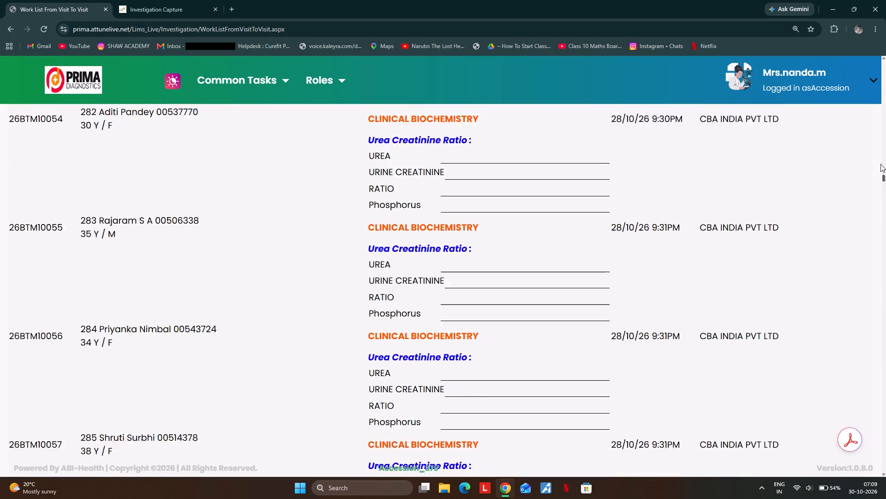
drag(880, 164, 876, 41)
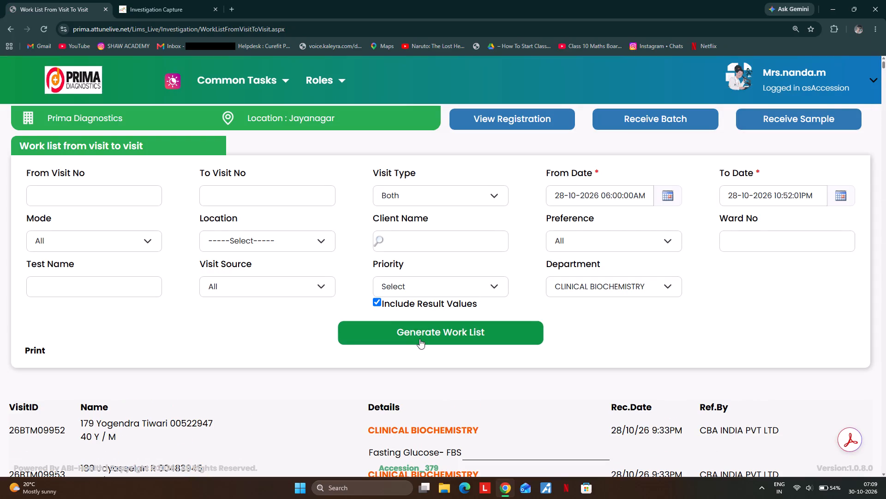
click(419, 339)
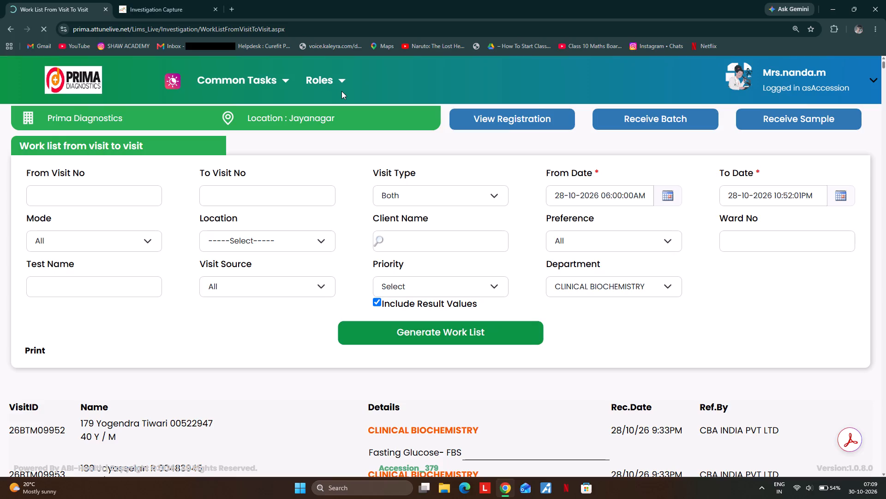
Examine the regenerated work list across all visits for tests that still have blank result values.
scroll(340, 100, down, 8)
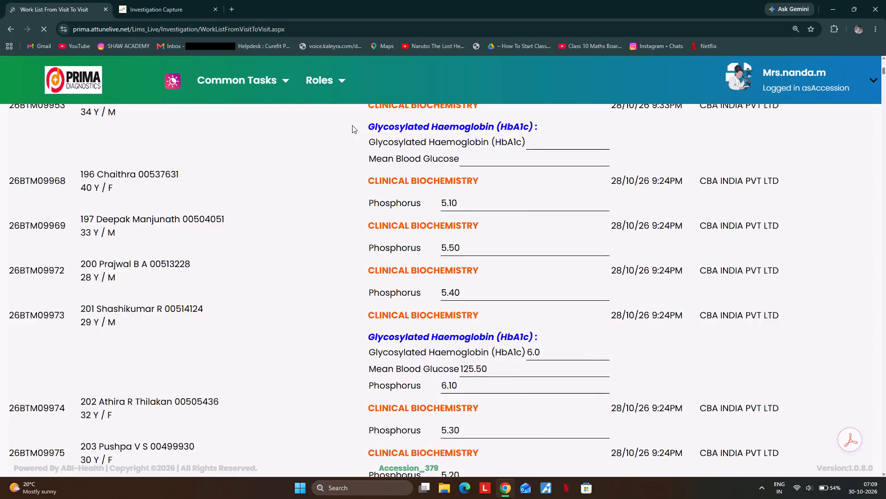
scroll(374, 146, down, 12)
scroll(461, 248, down, 4)
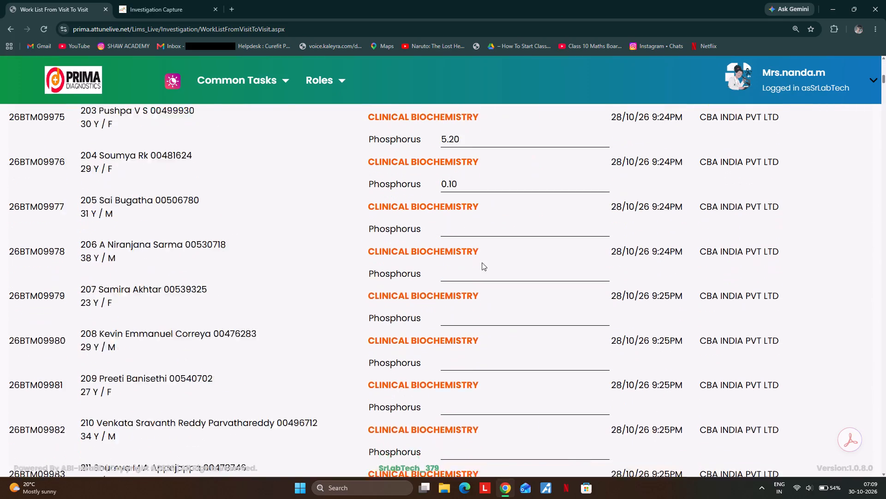
scroll(482, 262, down, 20)
scroll(482, 262, down, 9)
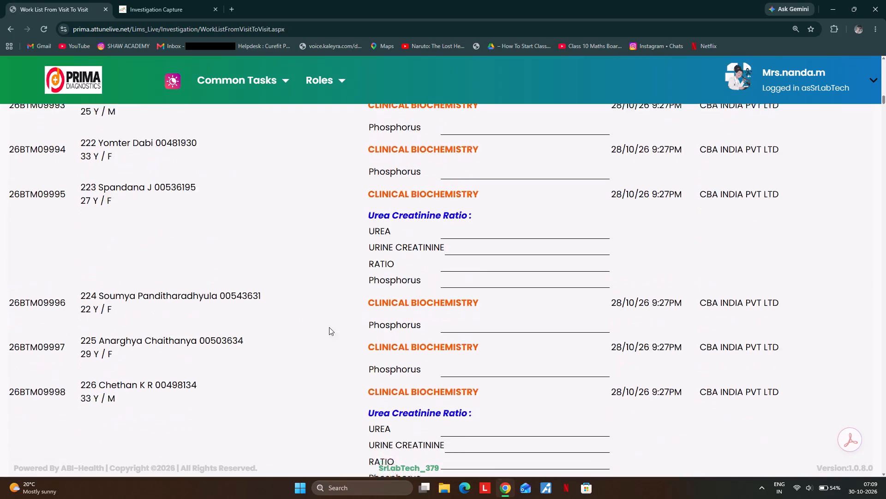
scroll(329, 327, down, 20)
scroll(329, 327, down, 8)
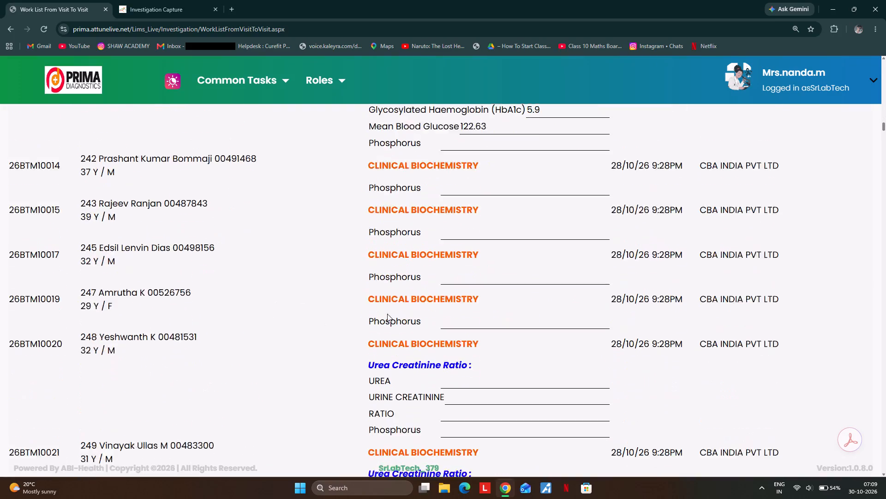
scroll(387, 314, down, 20)
scroll(387, 314, down, 8)
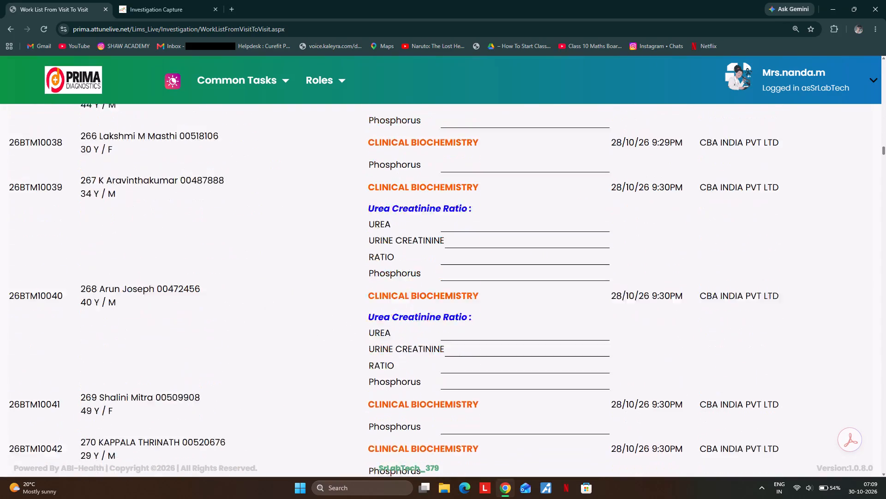
scroll(450, 320, down, 6)
scroll(420, 299, down, 19)
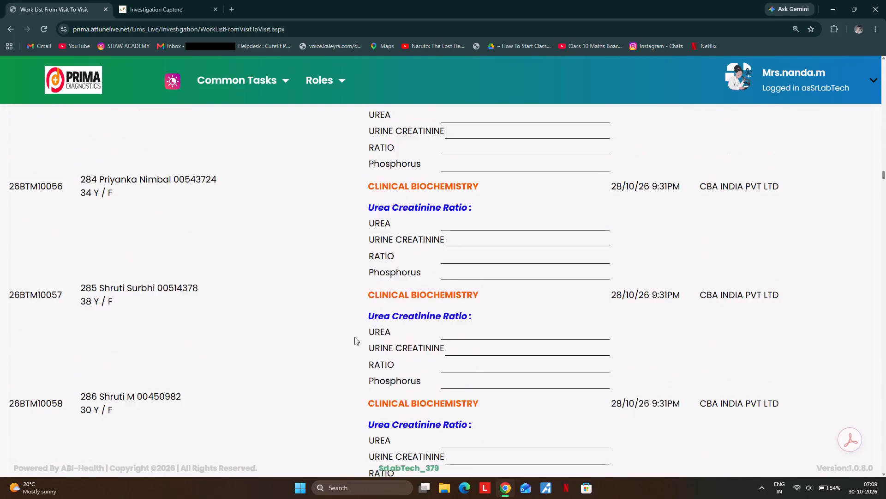
scroll(354, 337, down, 5)
scroll(416, 309, up, 1)
scroll(495, 317, down, 1)
scroll(406, 348, down, 4)
scroll(339, 336, down, 17)
scroll(318, 121, down, 7)
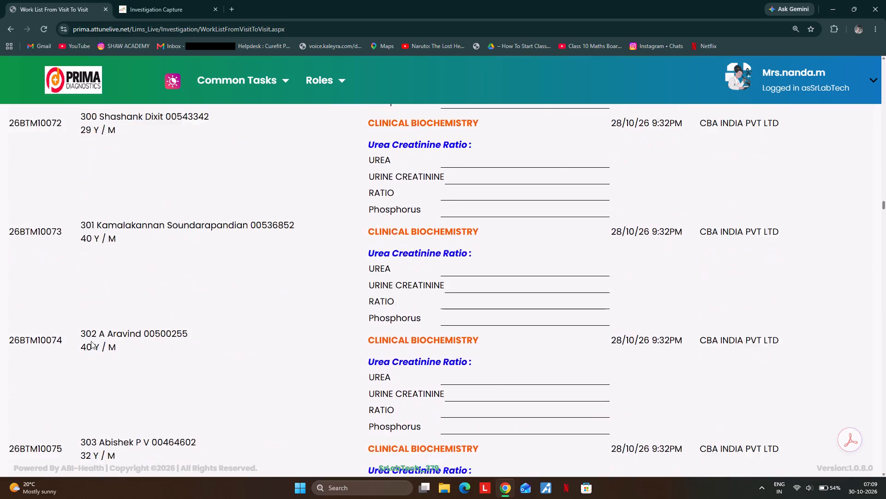
scroll(91, 341, down, 11)
scroll(213, 371, down, 5)
scroll(223, 257, down, 3)
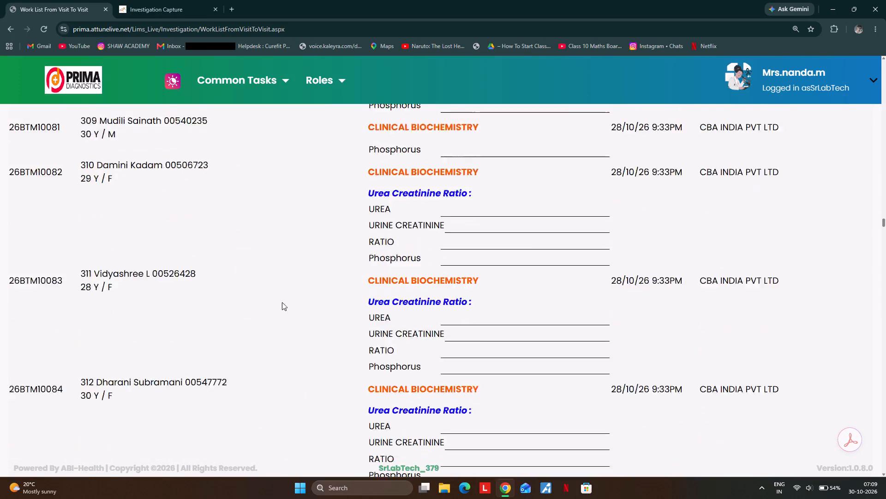
scroll(282, 302, down, 11)
drag(885, 235, 885, 489)
scroll(655, 355, up, 5)
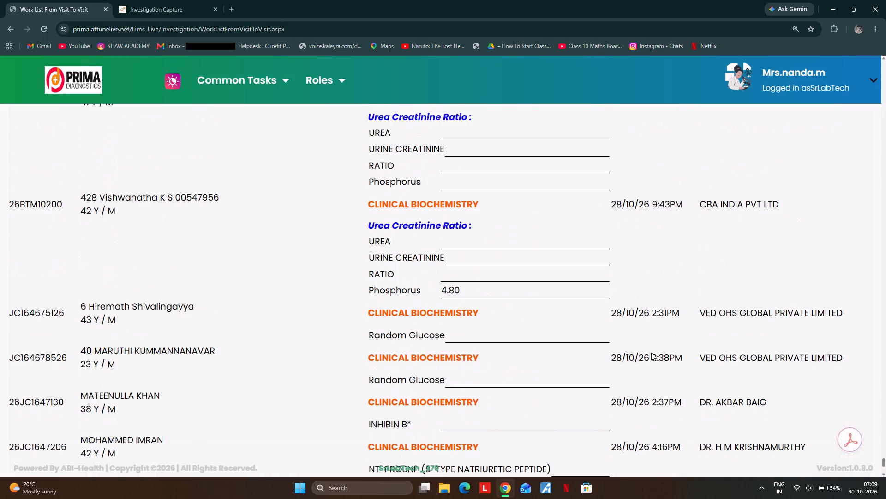
scroll(629, 325, up, 4)
scroll(551, 254, up, 20)
scroll(551, 254, up, 6)
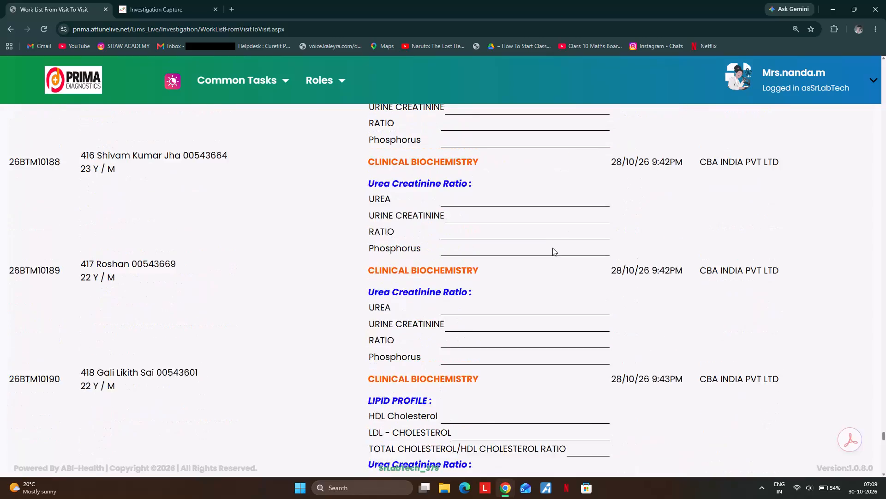
scroll(552, 248, up, 16)
scroll(317, 157, up, 4)
Return to the Investigation Capture page and open batch-wise result entry.
click(159, 7)
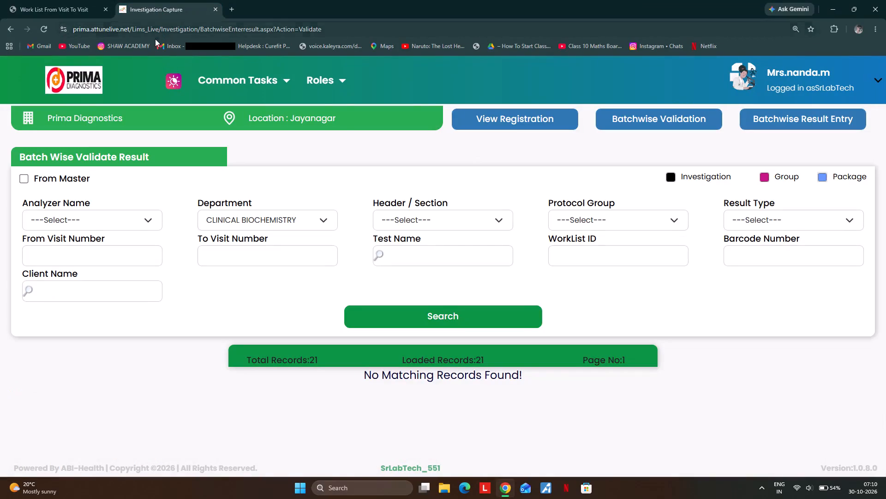
click(228, 81)
click(232, 102)
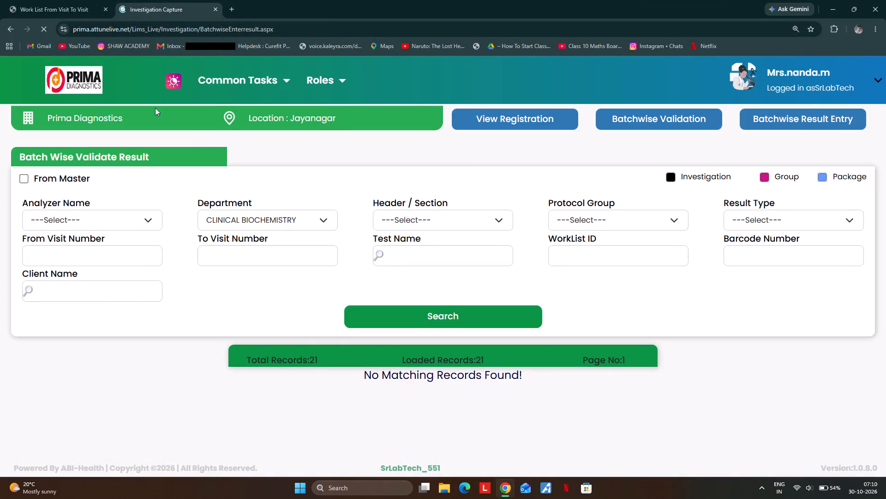
click(72, 259)
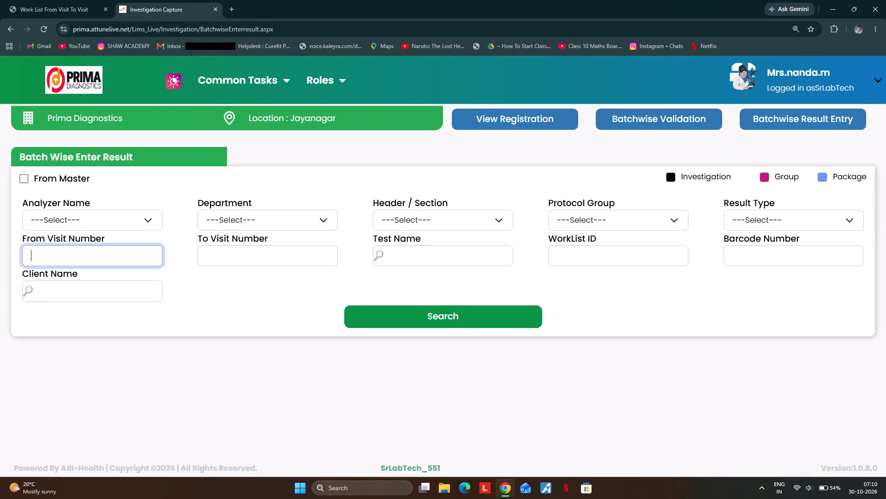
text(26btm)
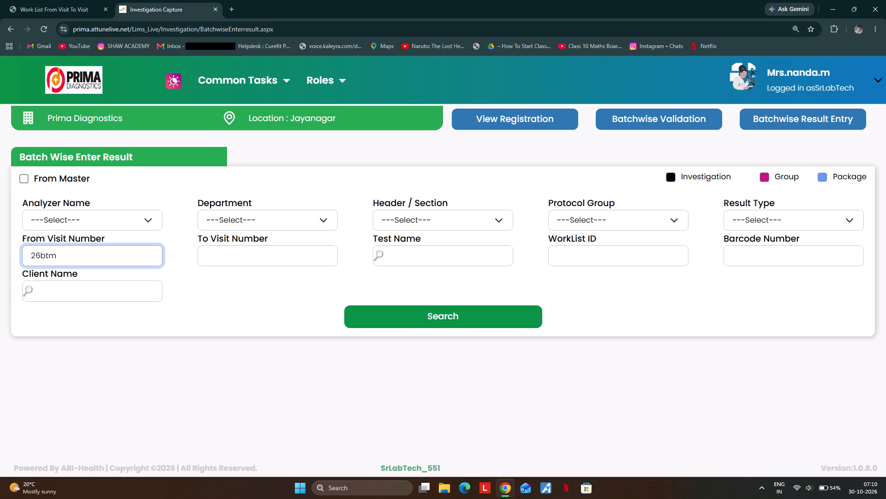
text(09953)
click(222, 259)
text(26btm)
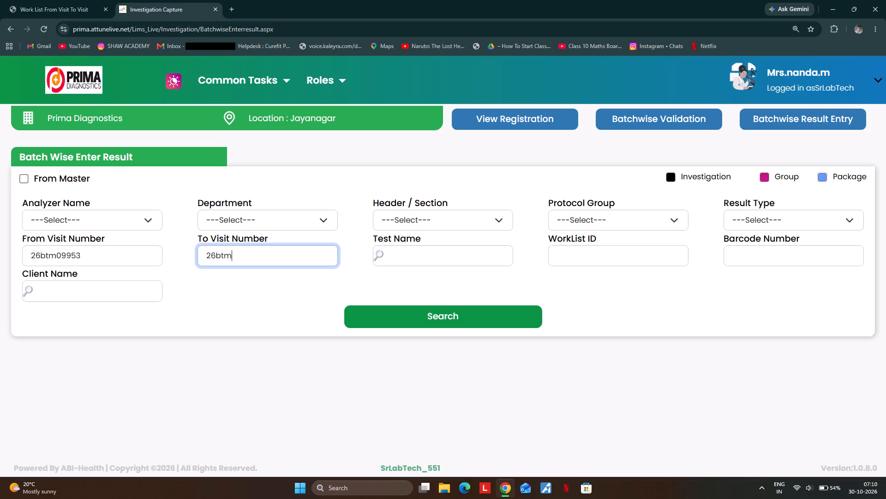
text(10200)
click(410, 254)
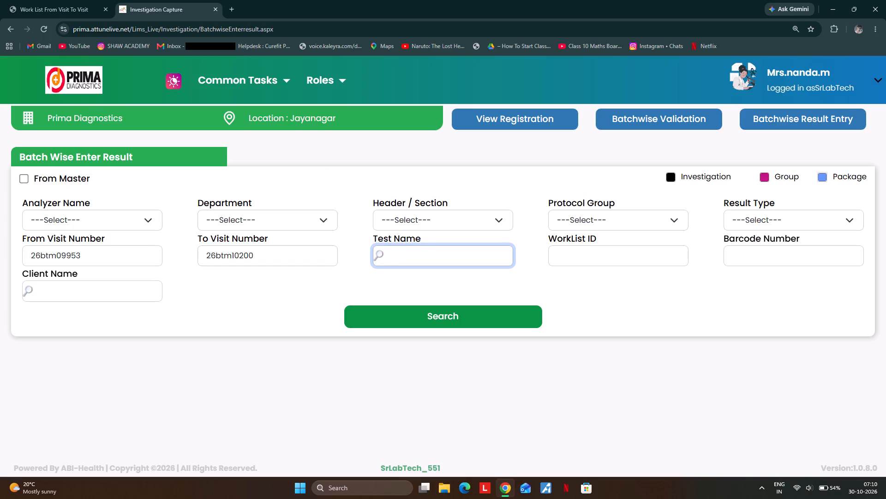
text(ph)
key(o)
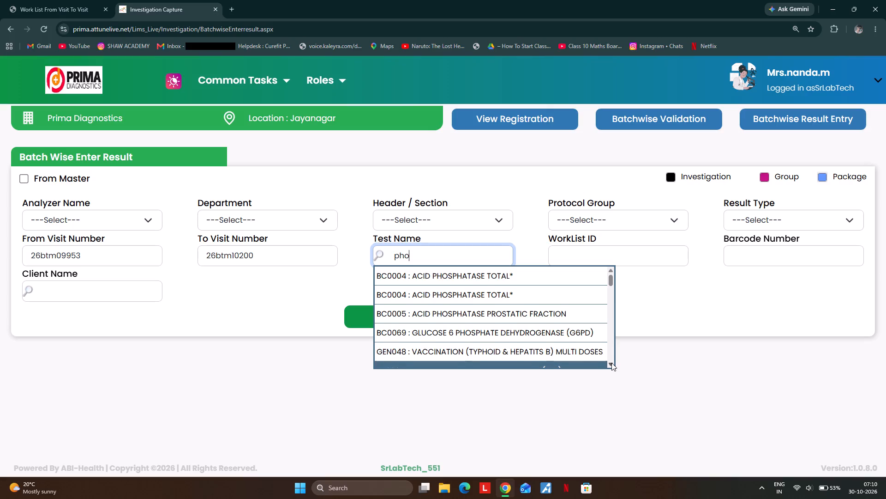
triple_click(611, 363)
click(611, 363)
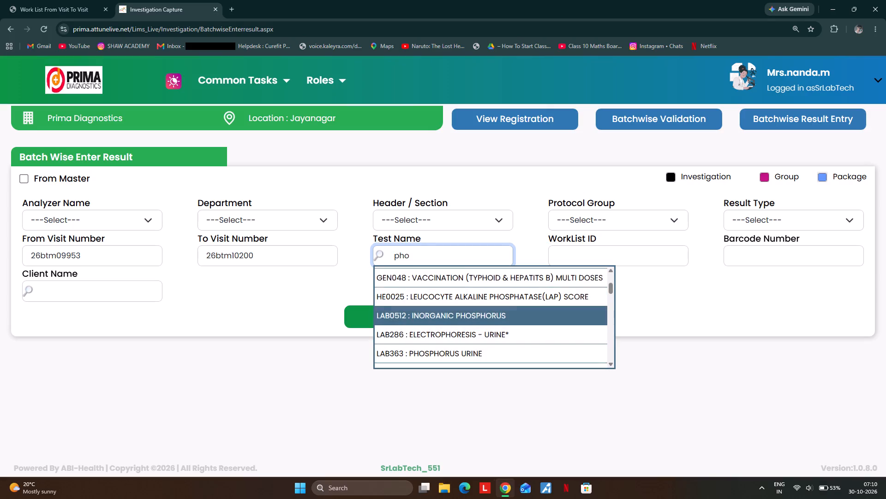
triple_click(609, 363)
double_click(609, 363)
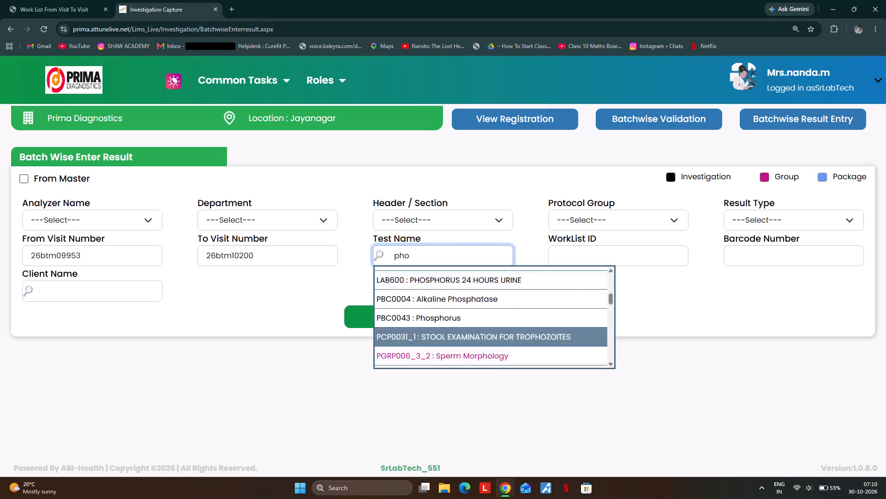
click(455, 318)
click(440, 314)
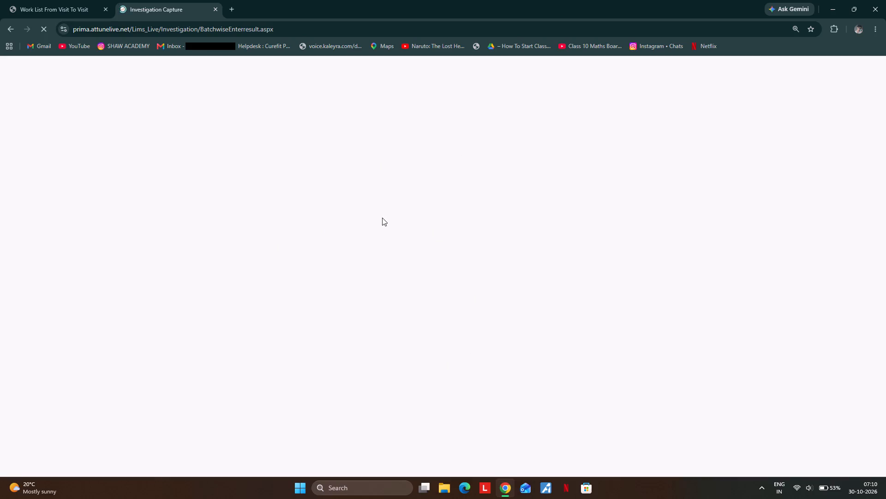
scroll(401, 218, down, 2)
scroll(253, 204, down, 2)
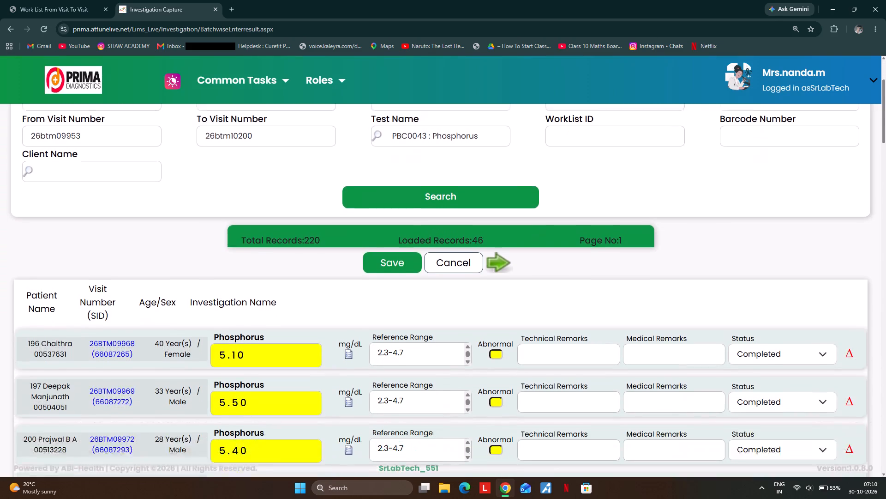
scroll(196, 238, down, 5)
scroll(114, 267, down, 2)
drag(257, 255, 196, 254)
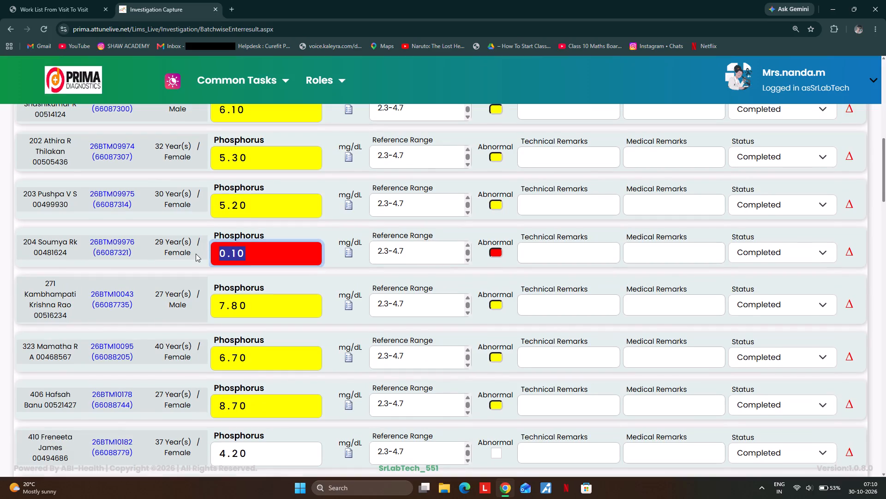
drag(196, 254, 191, 251)
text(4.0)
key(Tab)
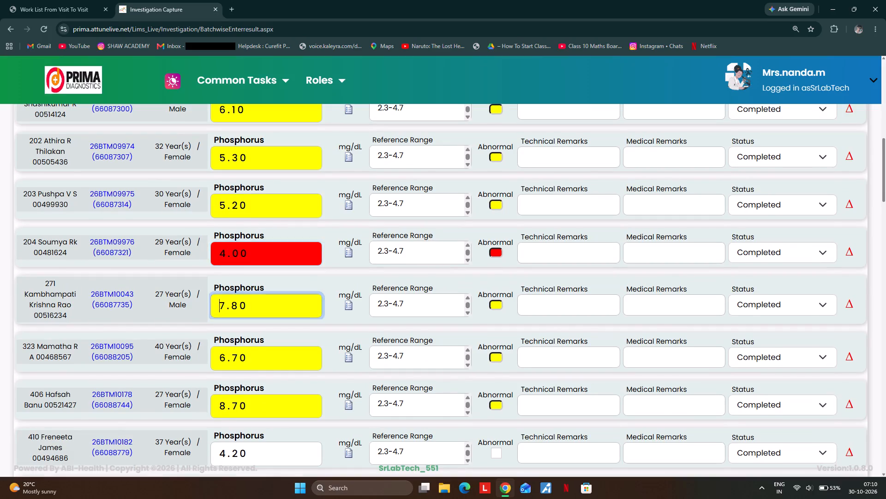
scroll(210, 251, up, 4)
scroll(271, 281, up, 1)
drag(285, 199, 268, 204)
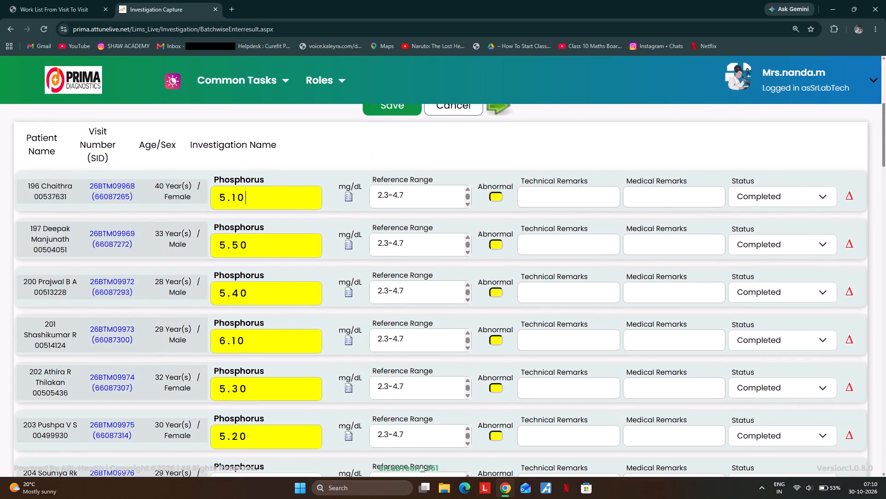
drag(268, 204, 178, 209)
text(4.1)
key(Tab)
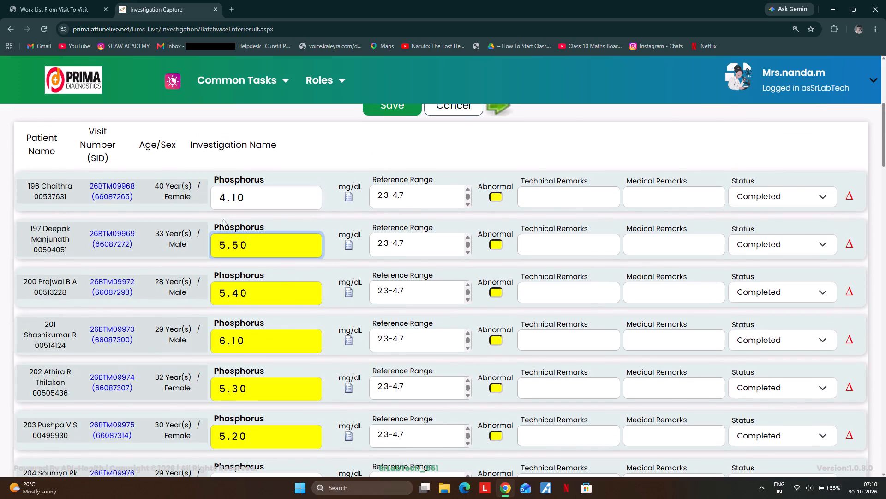
drag(276, 260, 220, 262)
click(253, 252)
drag(264, 246, 185, 237)
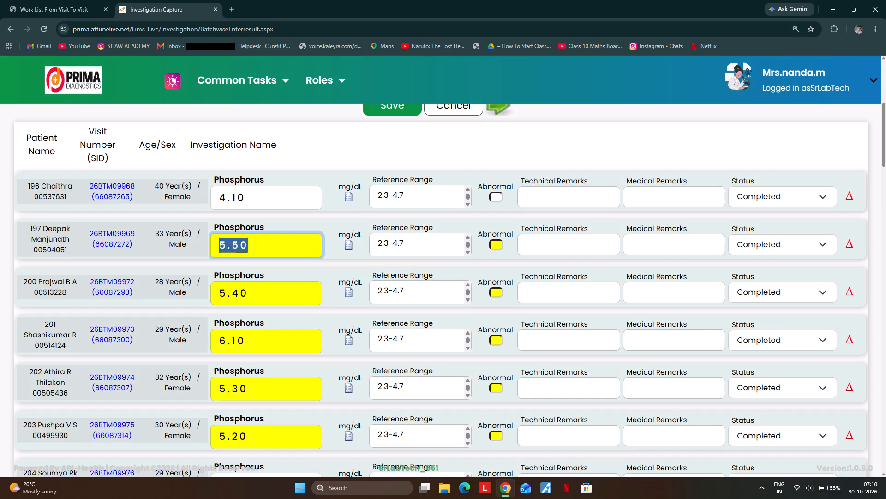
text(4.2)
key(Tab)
drag(257, 297, 177, 297)
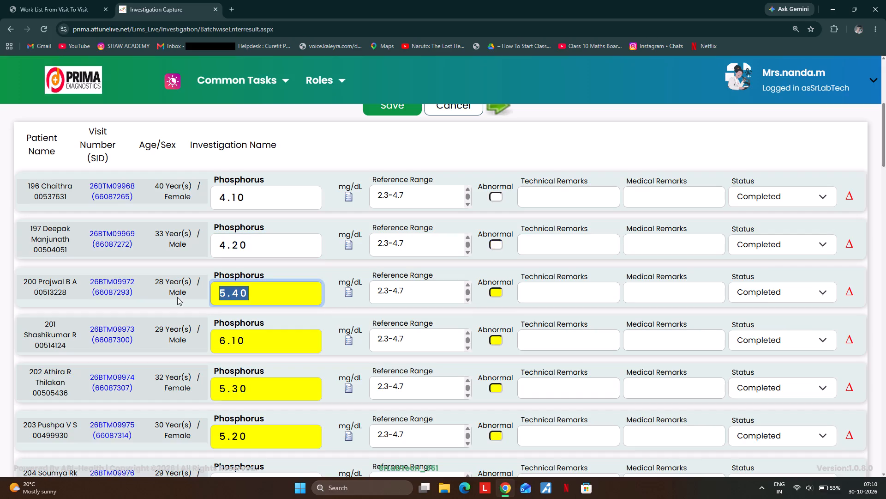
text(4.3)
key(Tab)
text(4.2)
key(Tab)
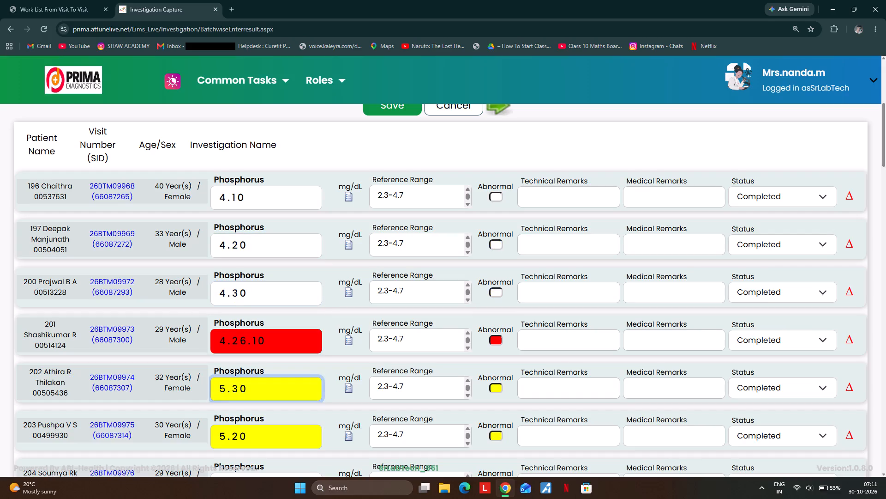
drag(278, 348, 197, 347)
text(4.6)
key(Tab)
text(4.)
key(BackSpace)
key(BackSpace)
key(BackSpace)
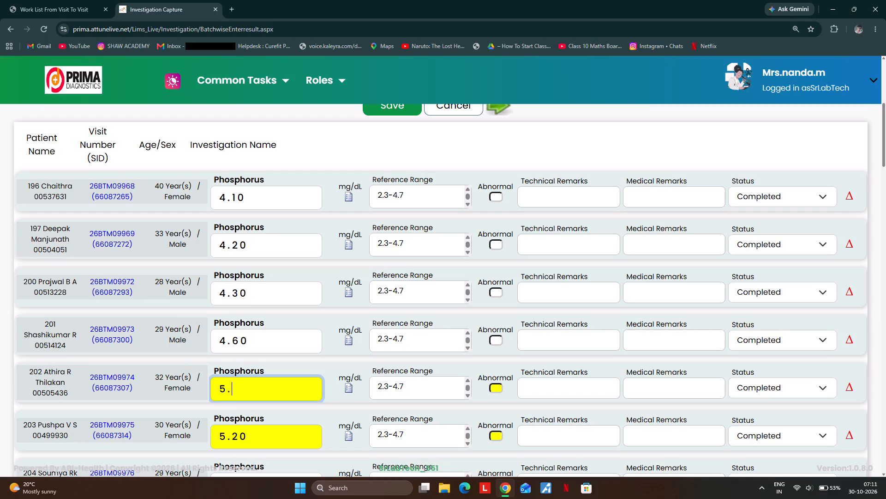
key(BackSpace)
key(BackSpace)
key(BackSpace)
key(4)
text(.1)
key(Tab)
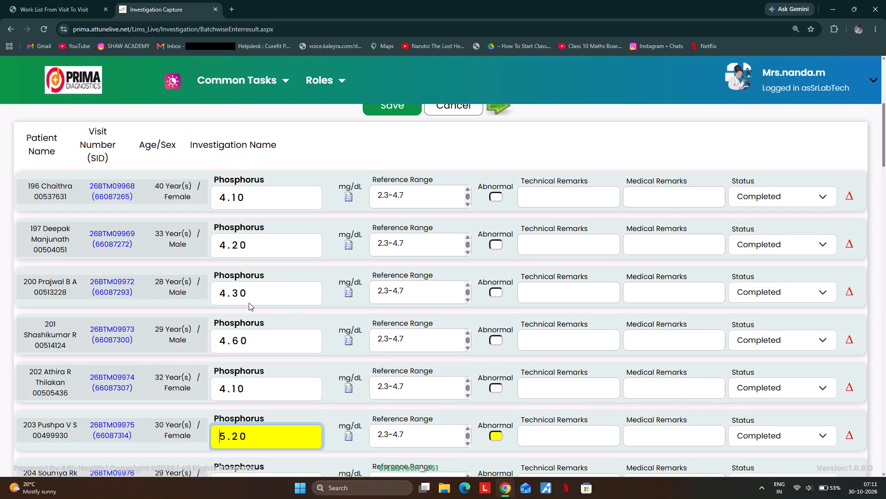
scroll(275, 310, down, 4)
drag(290, 248, 182, 247)
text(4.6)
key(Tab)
scroll(261, 261, down, 2)
drag(260, 254, 198, 262)
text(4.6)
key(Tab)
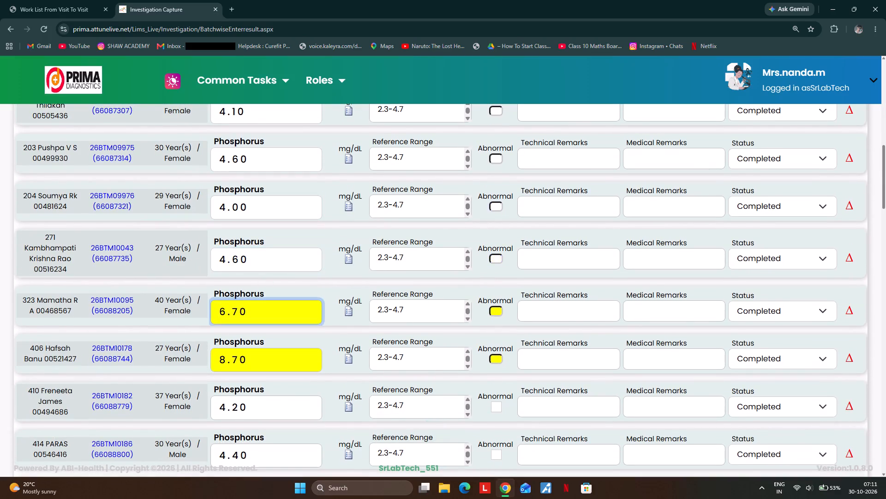
drag(250, 315, 170, 319)
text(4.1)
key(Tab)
drag(266, 365, 239, 356)
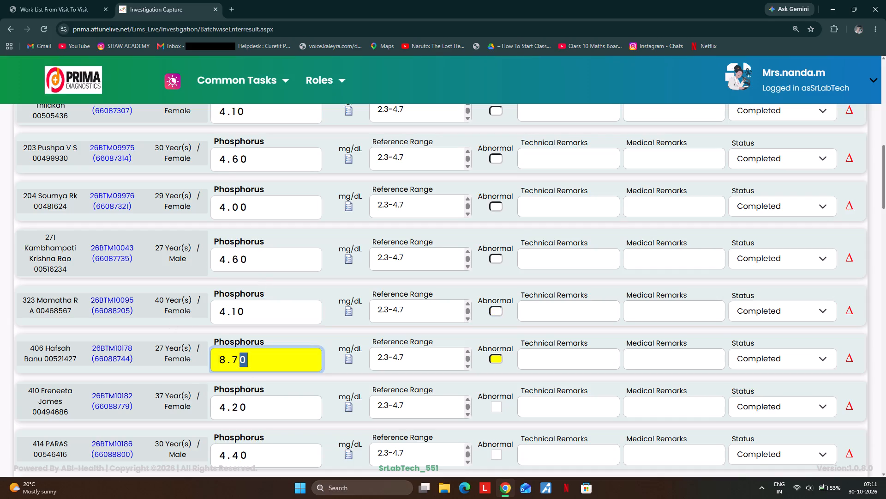
drag(239, 356, 174, 347)
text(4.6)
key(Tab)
scroll(229, 329, down, 1)
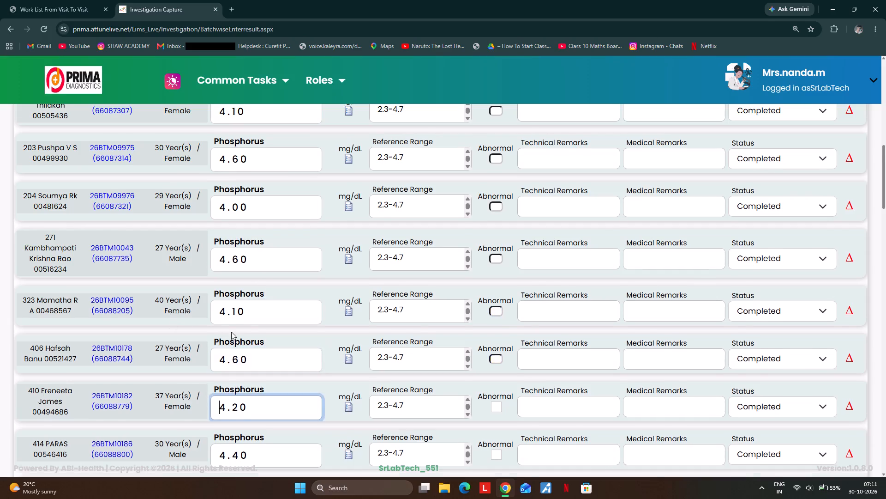
scroll(231, 332, down, 3)
drag(267, 327, 214, 322)
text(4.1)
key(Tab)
drag(261, 369, 132, 363)
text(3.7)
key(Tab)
scroll(132, 363, down, 2)
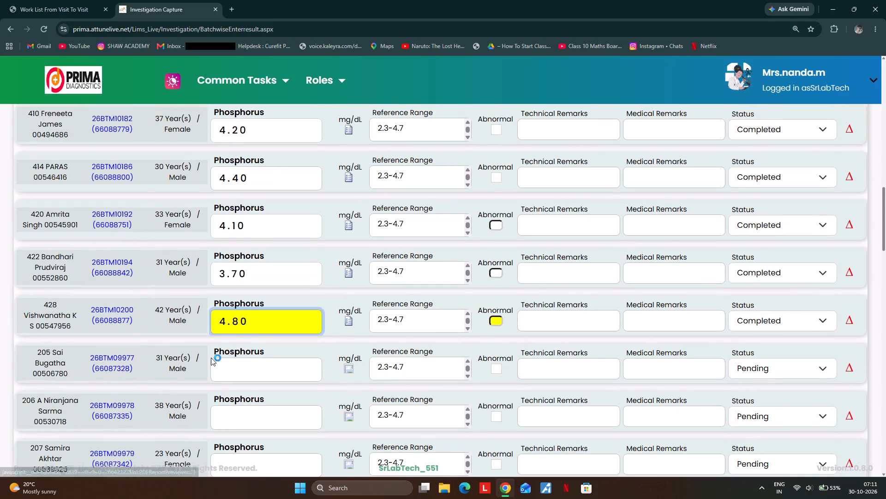
drag(254, 320, 186, 319)
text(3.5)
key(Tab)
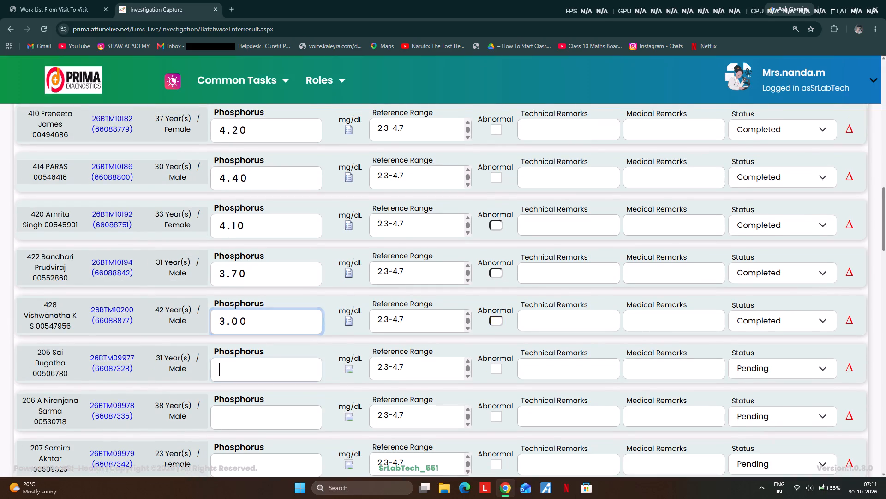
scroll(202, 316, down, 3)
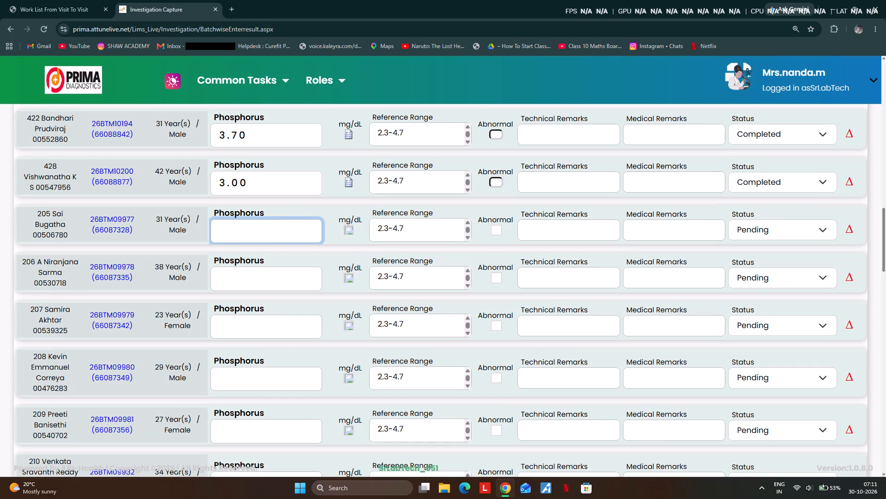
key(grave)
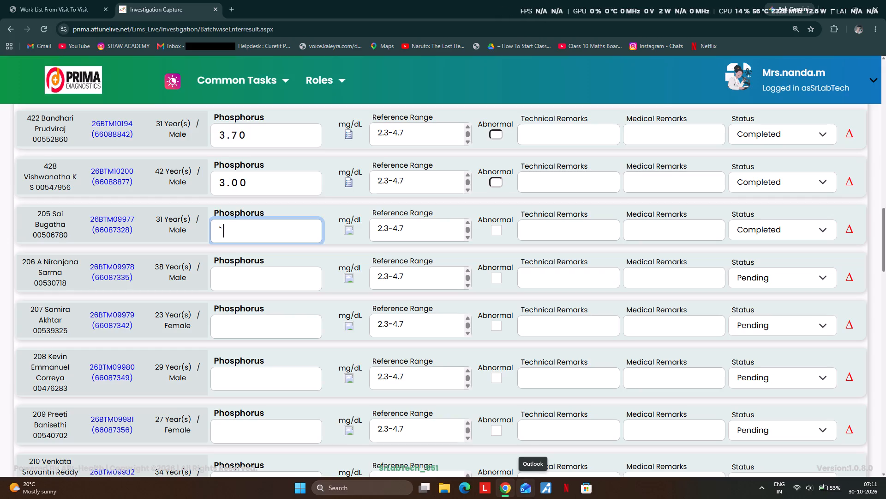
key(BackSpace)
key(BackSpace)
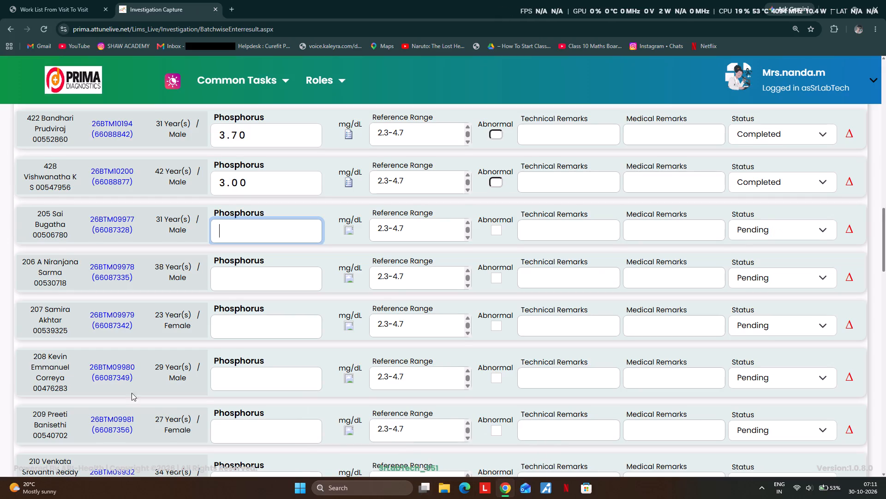
scroll(284, 406, down, 1)
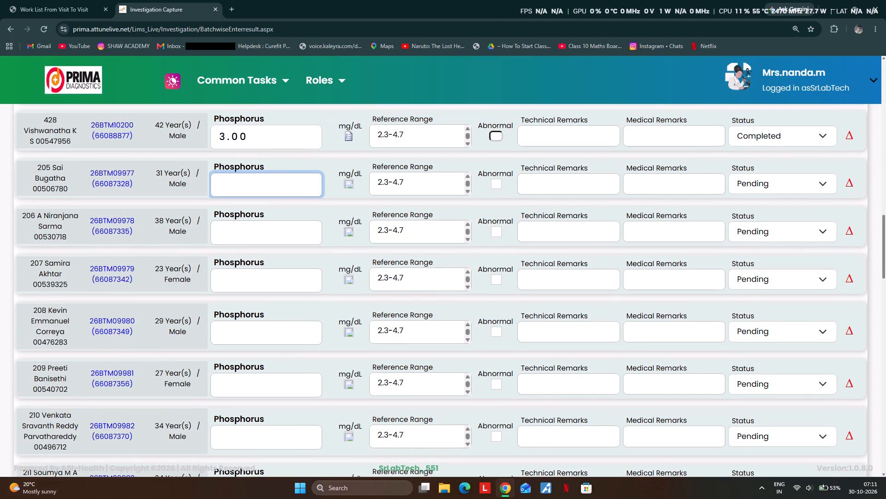
click(240, 187)
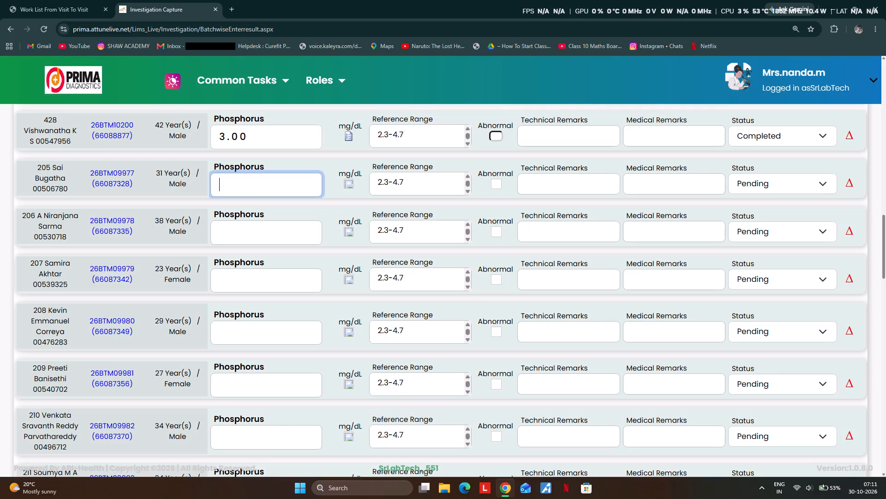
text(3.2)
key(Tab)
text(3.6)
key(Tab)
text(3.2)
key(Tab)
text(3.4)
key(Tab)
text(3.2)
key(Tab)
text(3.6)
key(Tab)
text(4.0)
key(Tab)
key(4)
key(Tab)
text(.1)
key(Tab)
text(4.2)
scroll(431, 235, down, 1)
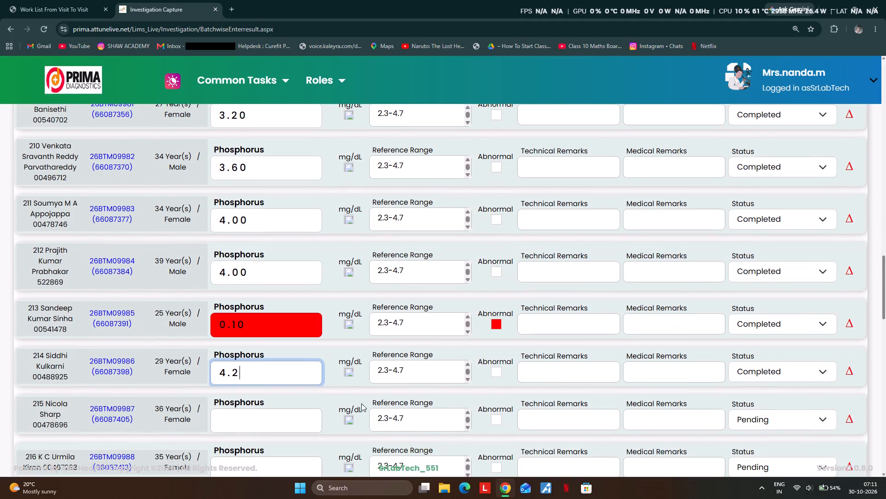
drag(276, 333, 168, 318)
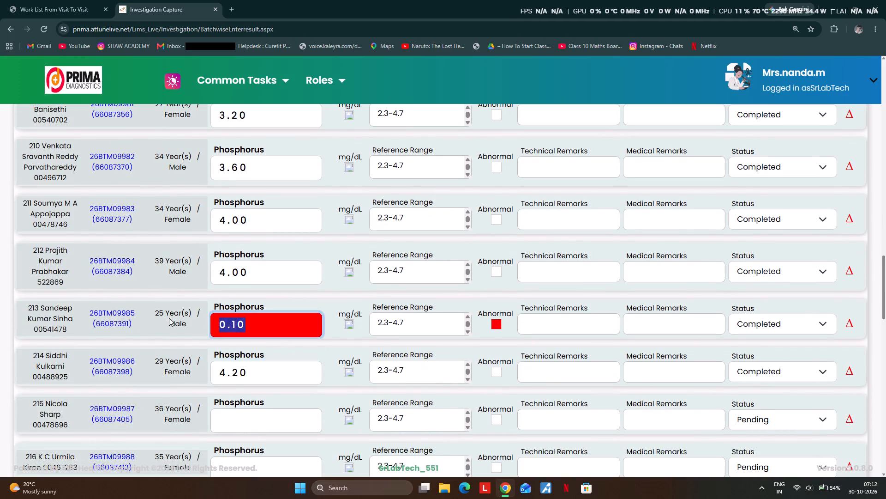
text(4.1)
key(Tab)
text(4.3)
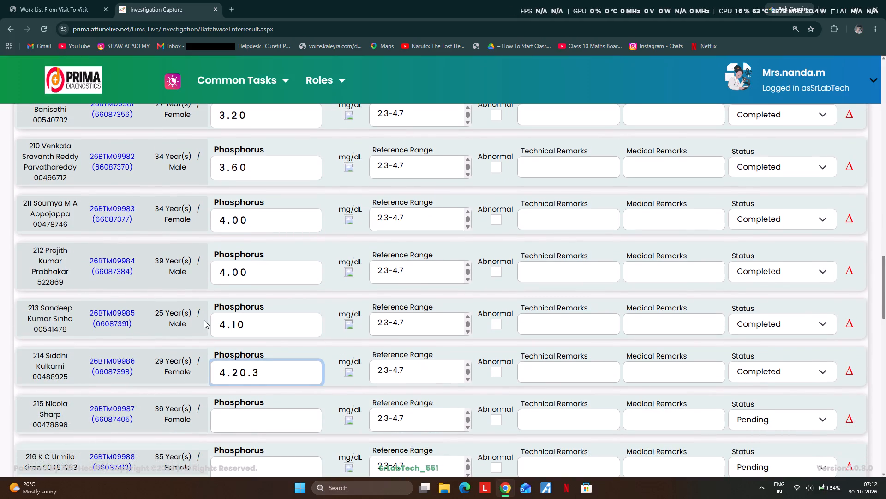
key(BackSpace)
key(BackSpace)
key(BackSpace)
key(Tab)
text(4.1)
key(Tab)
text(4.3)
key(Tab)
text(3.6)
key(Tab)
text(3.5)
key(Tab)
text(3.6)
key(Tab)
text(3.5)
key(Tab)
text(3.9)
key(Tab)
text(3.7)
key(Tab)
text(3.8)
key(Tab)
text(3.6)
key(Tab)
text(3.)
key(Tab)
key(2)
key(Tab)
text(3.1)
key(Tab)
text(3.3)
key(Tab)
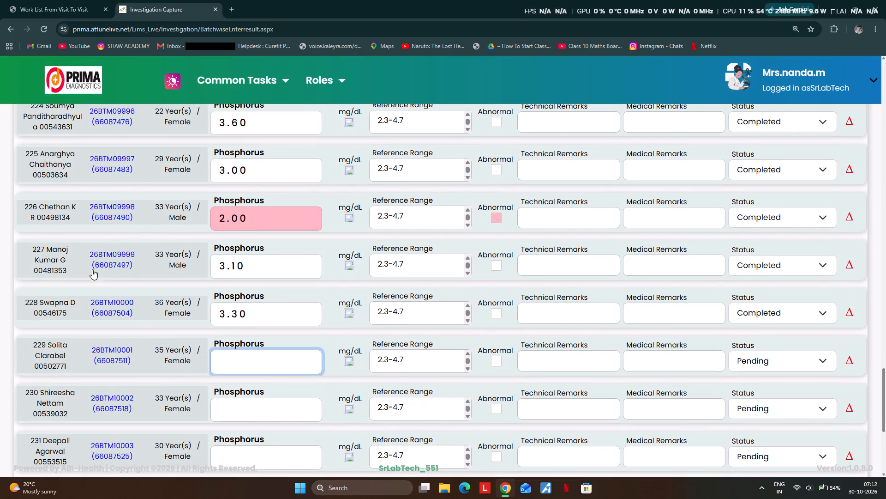
drag(254, 221, 166, 223)
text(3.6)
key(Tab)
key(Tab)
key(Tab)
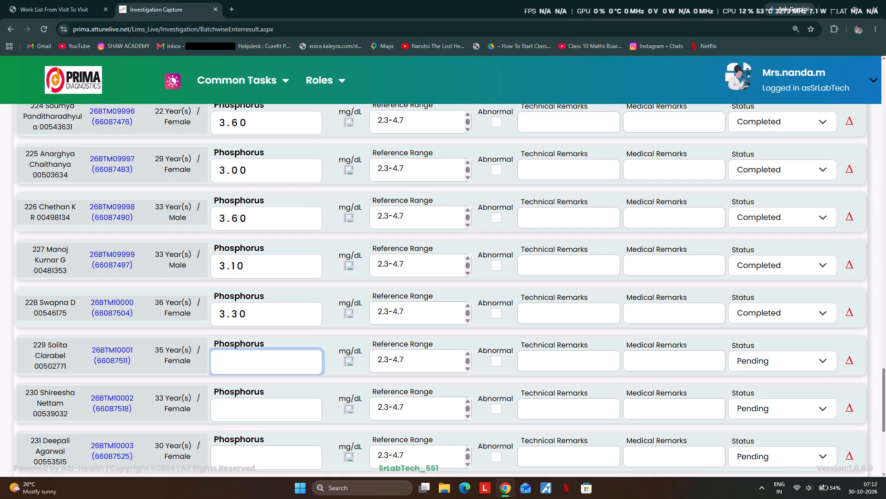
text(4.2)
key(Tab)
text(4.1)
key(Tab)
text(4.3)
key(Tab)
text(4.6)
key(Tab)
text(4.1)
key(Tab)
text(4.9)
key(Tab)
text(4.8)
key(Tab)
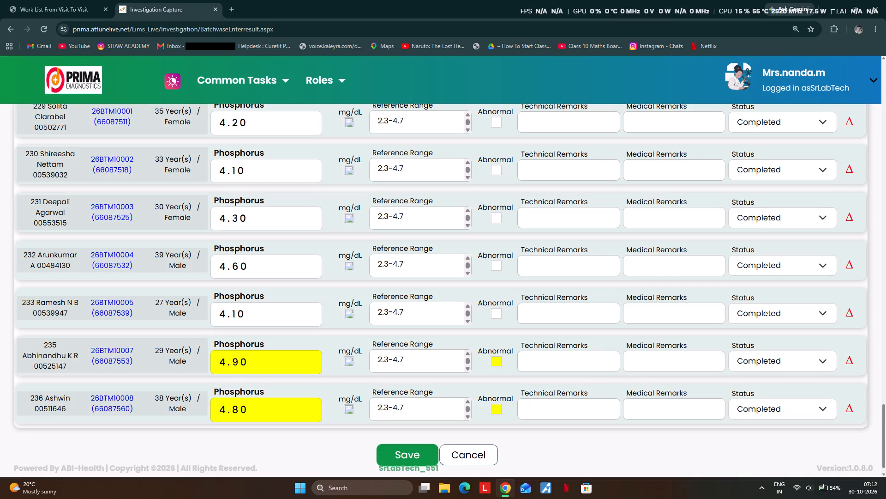
drag(264, 366, 160, 367)
key(BackSpace)
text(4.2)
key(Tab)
drag(257, 418, 116, 419)
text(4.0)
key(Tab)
Save the phosphorus results entered for this batch.
click(403, 457)
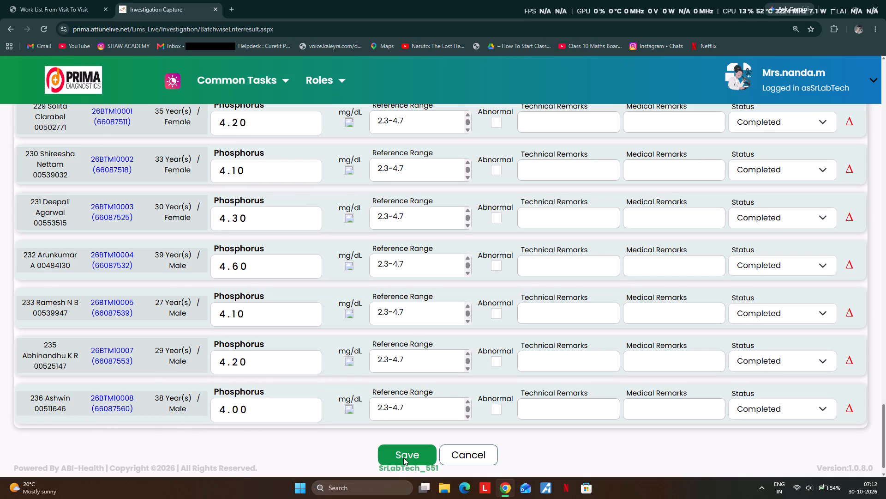
scroll(378, 274, down, 6)
scroll(406, 300, up, 1)
scroll(413, 304, down, 2)
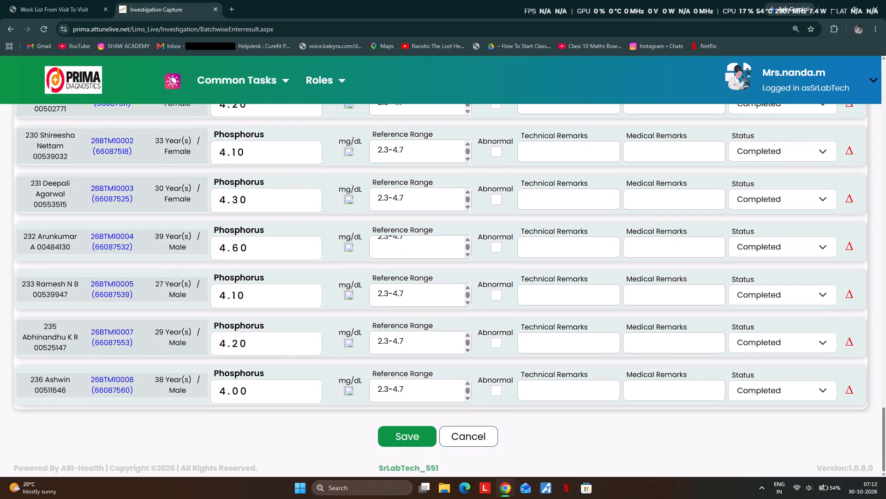
click(406, 435)
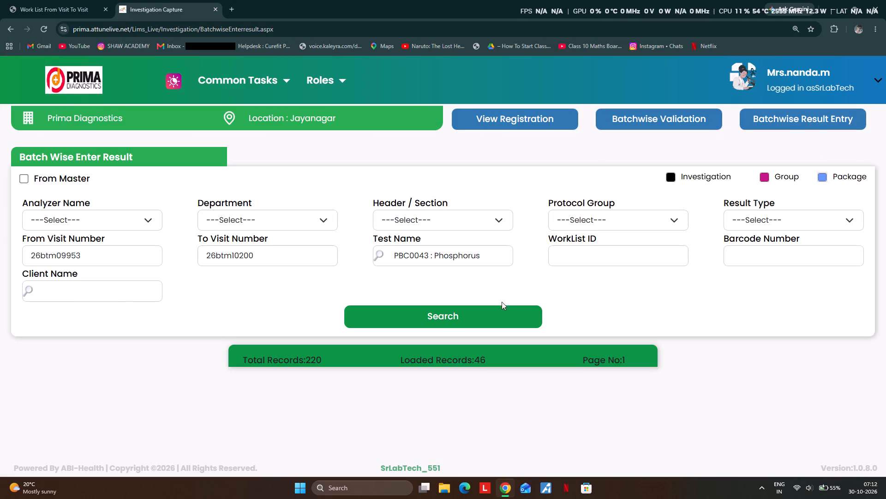
click(437, 317)
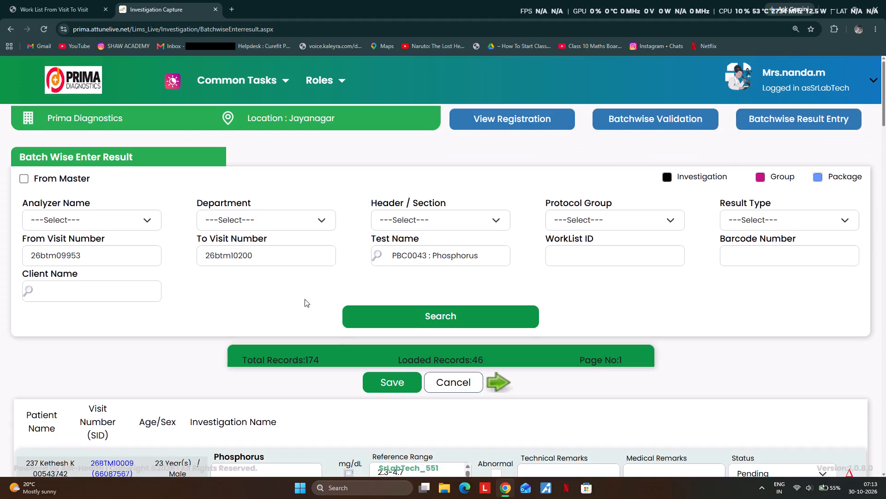
scroll(335, 342, down, 4)
click(239, 302)
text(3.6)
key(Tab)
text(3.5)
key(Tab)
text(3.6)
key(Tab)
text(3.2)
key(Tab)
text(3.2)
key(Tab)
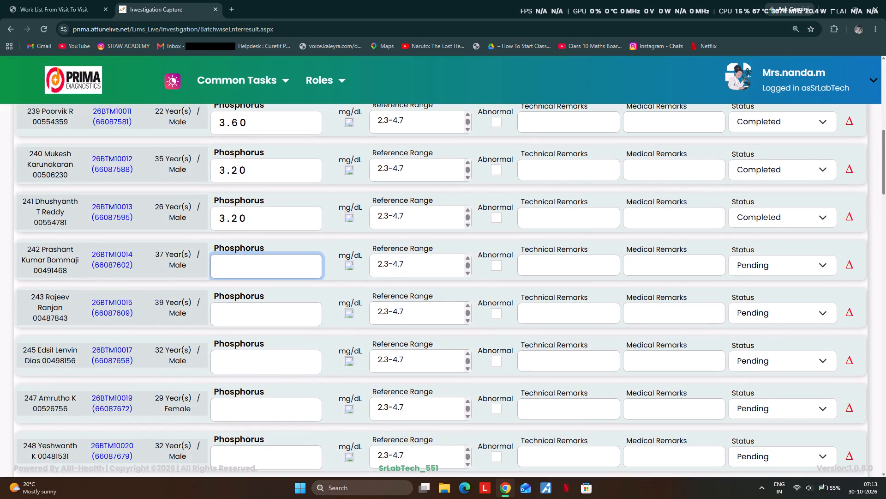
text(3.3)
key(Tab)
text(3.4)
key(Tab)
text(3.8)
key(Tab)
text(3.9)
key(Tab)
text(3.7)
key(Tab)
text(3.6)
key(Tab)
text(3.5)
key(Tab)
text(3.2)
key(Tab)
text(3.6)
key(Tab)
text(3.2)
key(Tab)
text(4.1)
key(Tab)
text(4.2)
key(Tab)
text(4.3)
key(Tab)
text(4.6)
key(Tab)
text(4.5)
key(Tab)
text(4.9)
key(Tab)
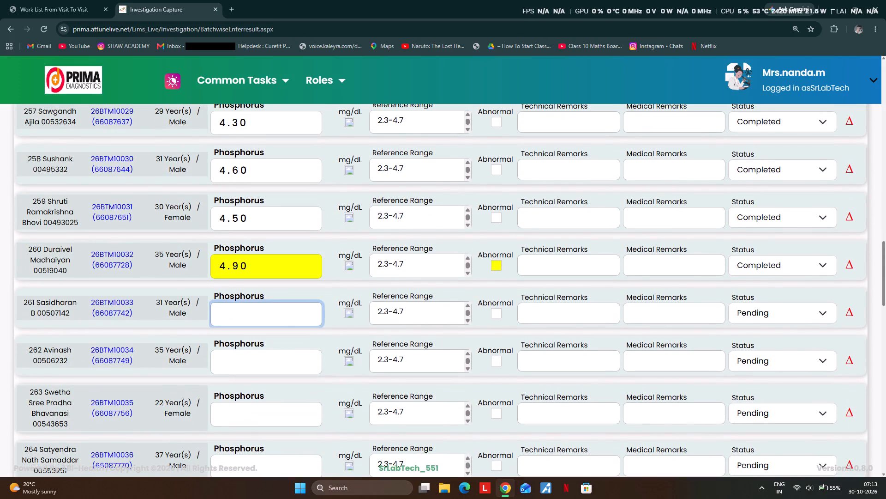
drag(269, 272, 173, 256)
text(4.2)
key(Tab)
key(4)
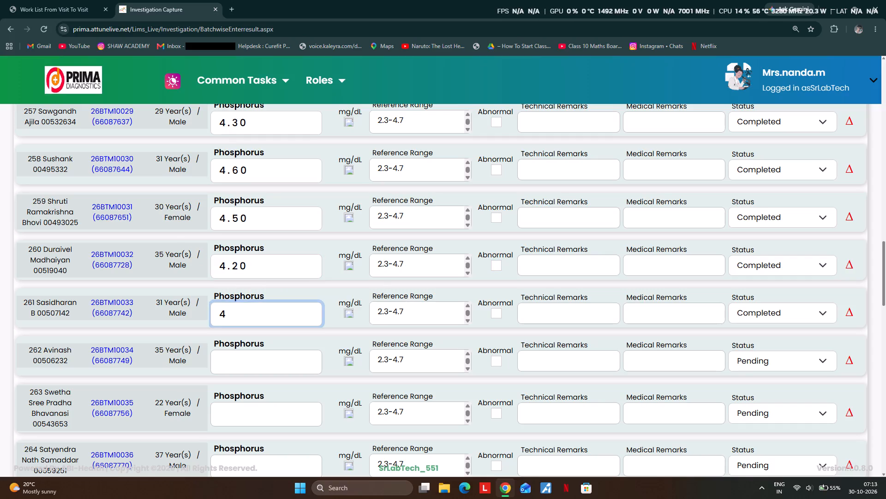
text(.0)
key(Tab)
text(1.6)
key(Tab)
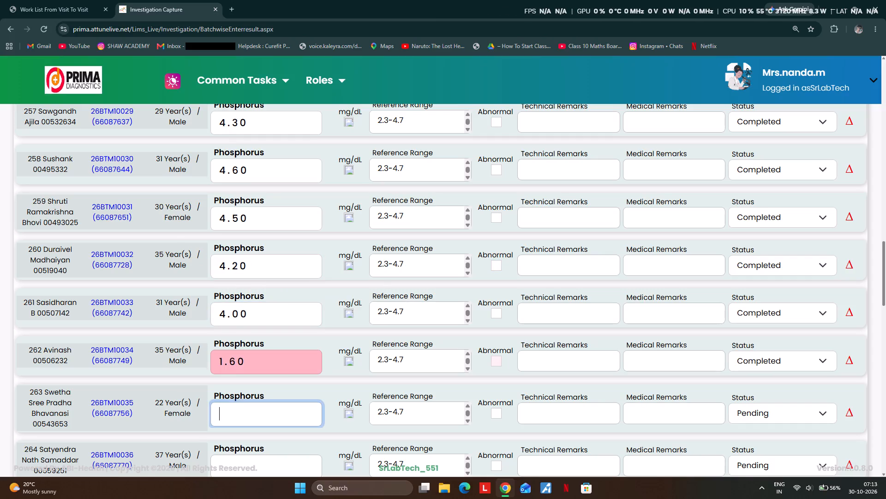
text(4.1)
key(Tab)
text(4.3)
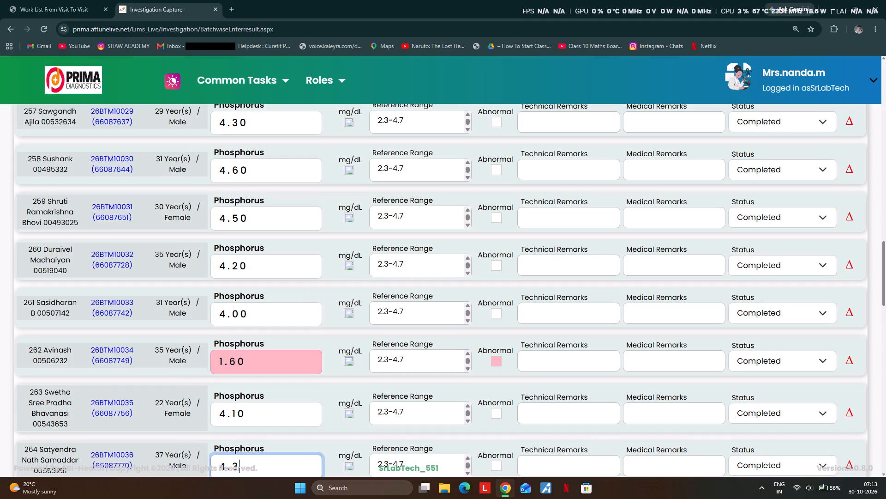
drag(280, 370, 171, 373)
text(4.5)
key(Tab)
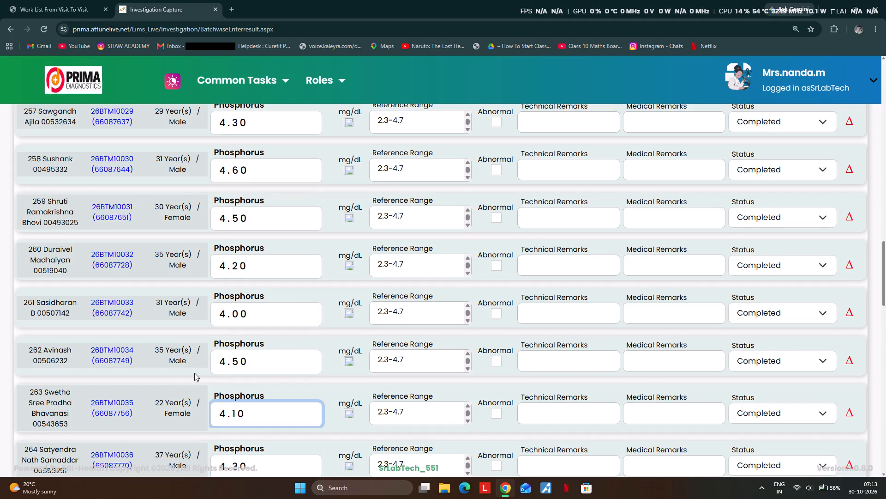
scroll(281, 381, down, 2)
scroll(283, 437, down, 2)
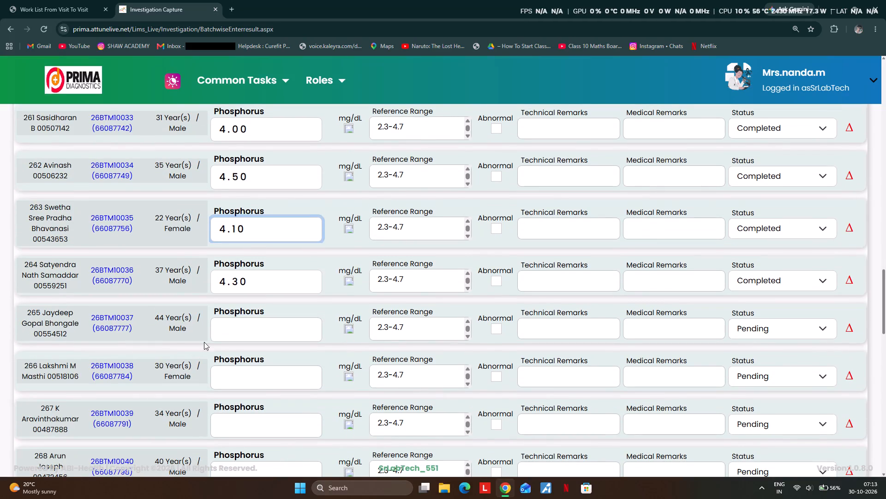
click(233, 340)
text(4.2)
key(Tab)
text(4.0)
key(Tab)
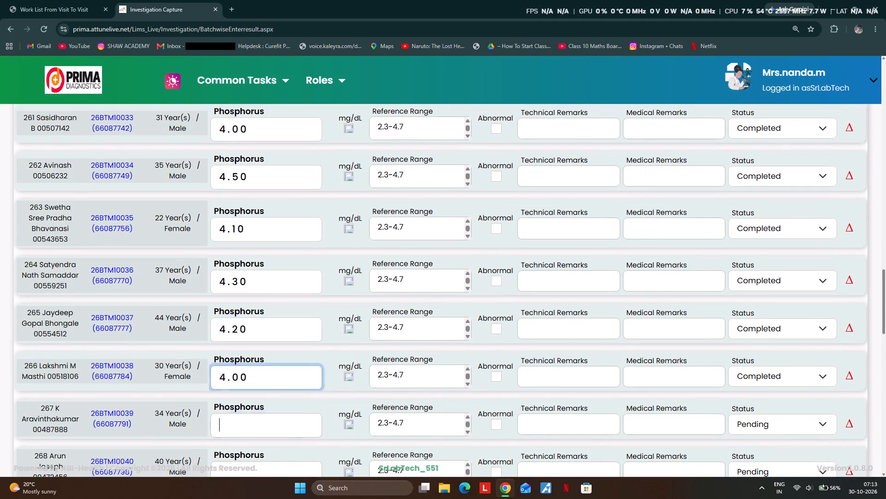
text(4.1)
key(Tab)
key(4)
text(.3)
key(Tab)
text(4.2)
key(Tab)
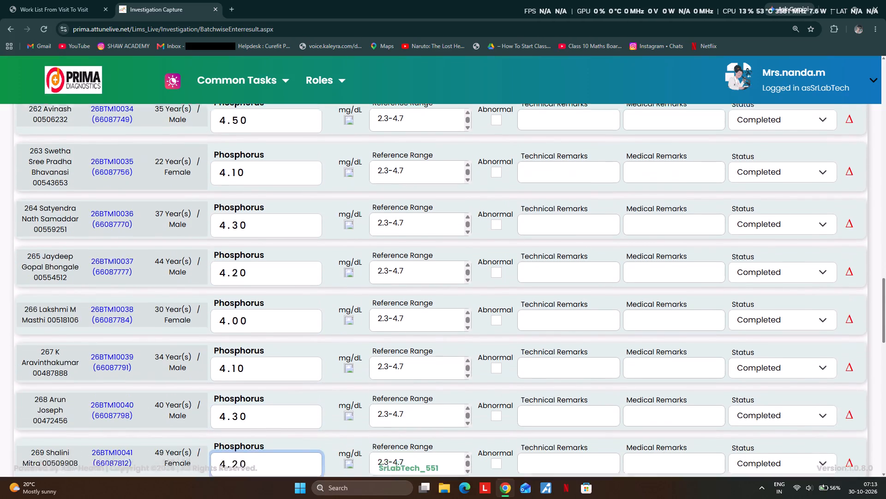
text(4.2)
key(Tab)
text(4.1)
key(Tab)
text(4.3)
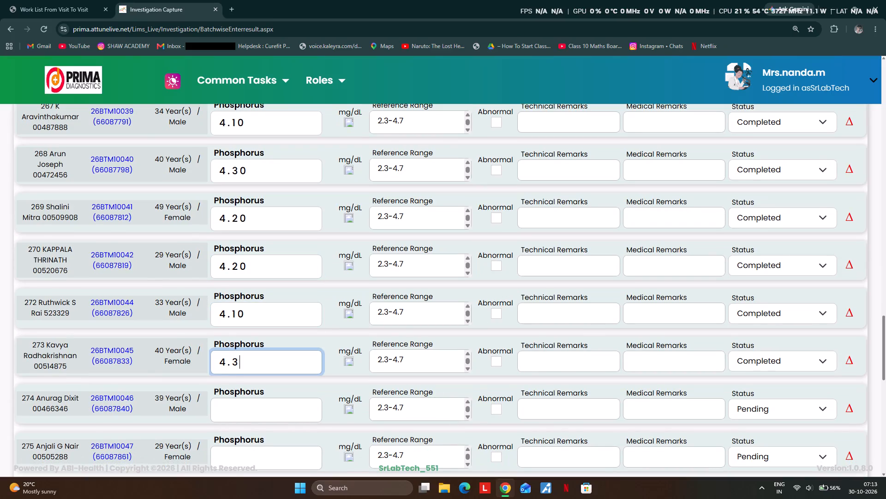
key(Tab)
scroll(360, 382, down, 1)
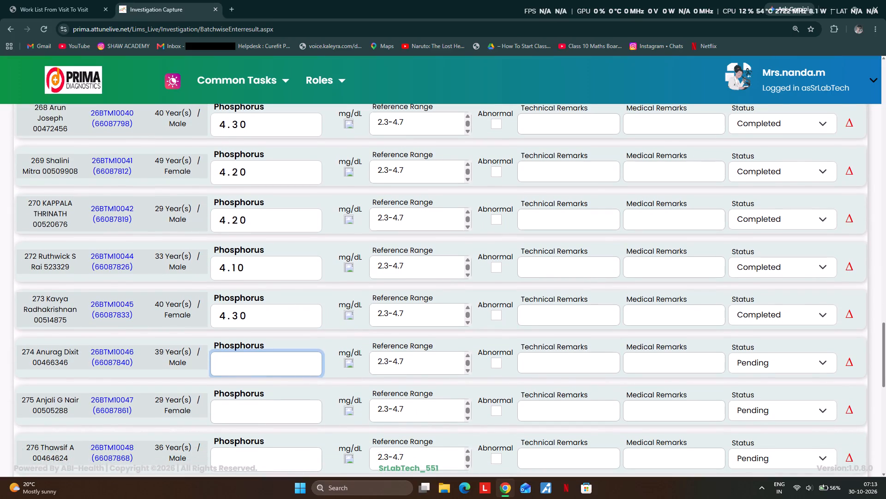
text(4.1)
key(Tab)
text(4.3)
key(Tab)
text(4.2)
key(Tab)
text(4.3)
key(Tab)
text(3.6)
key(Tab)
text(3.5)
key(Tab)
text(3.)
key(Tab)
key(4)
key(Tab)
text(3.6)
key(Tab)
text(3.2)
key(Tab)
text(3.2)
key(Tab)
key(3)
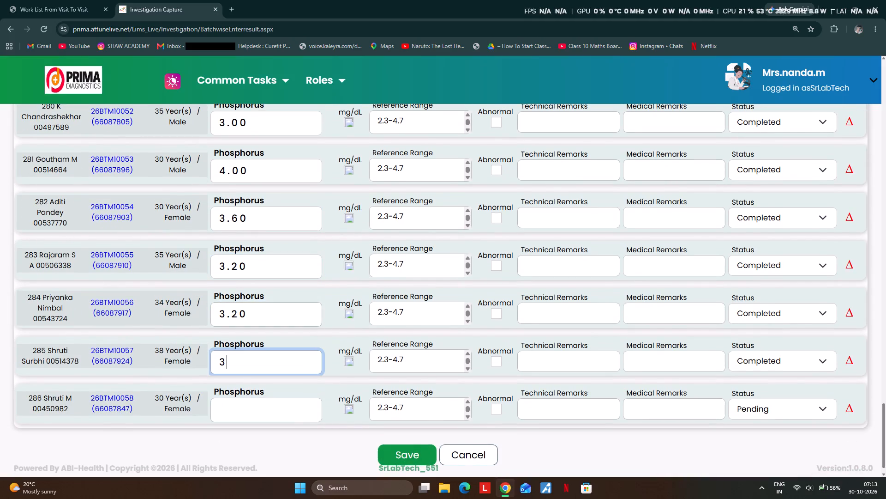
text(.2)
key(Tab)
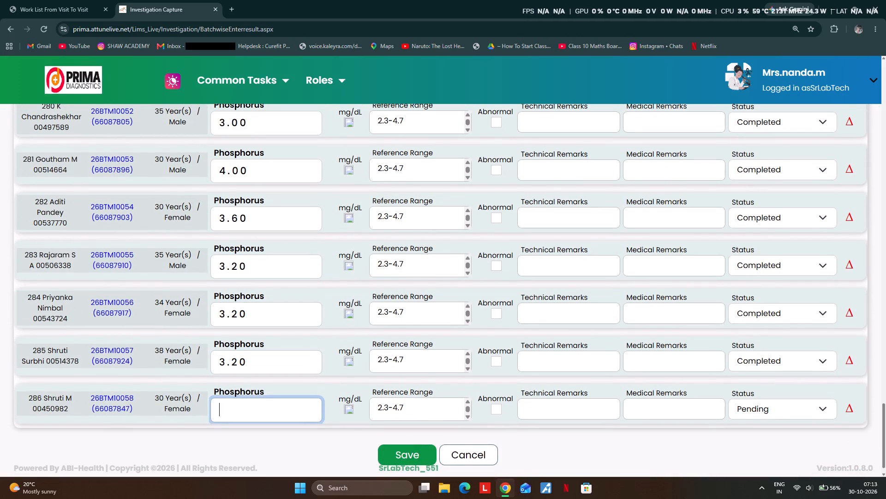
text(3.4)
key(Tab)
scroll(449, 426, down, 5)
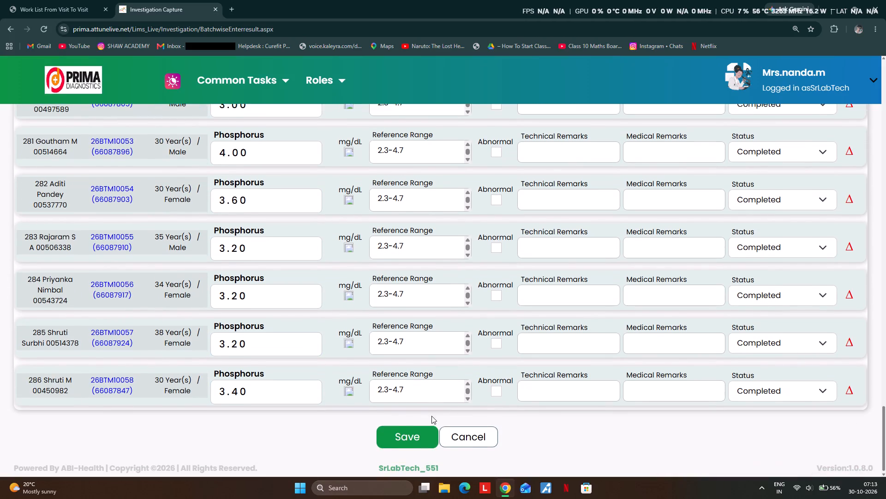
click(395, 437)
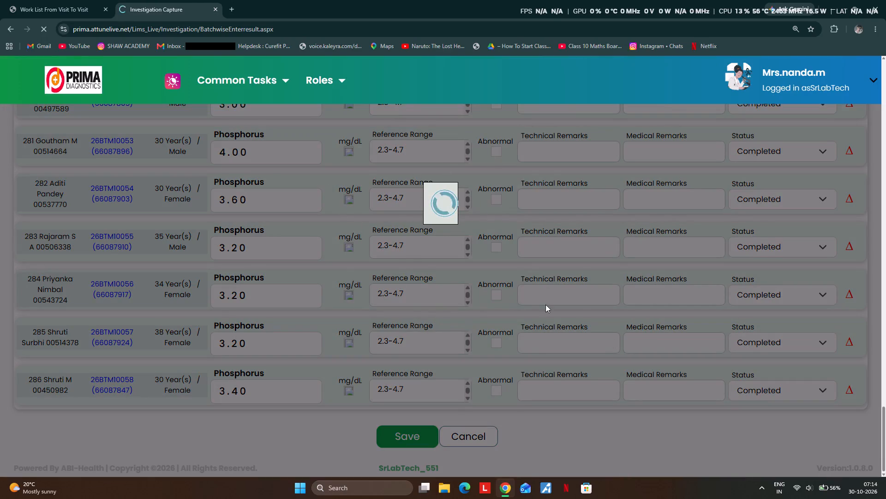
scroll(580, 307, down, 1)
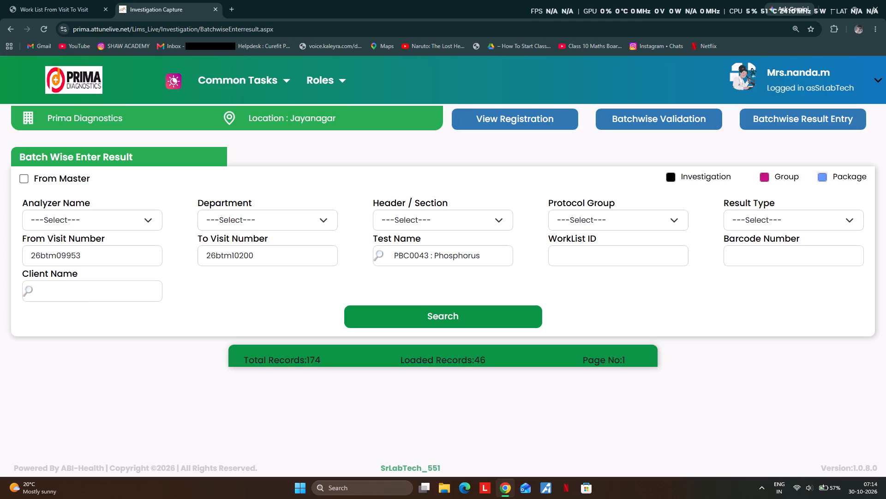
click(445, 313)
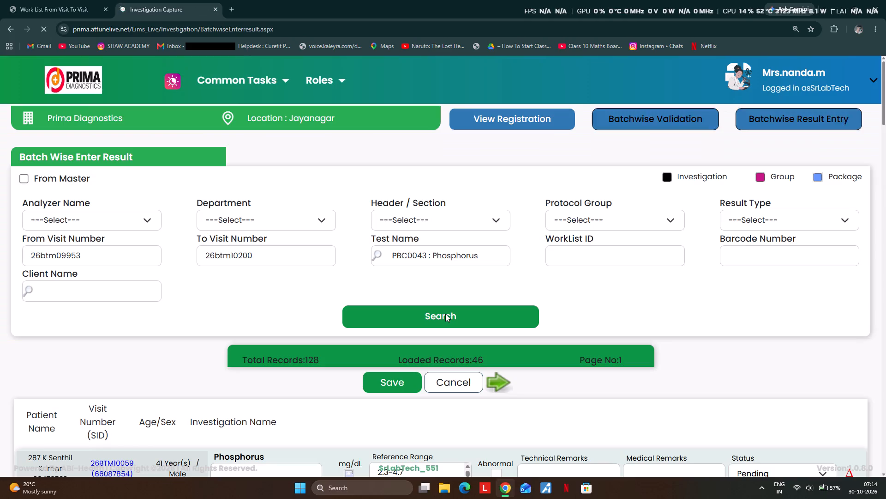
scroll(460, 323, down, 6)
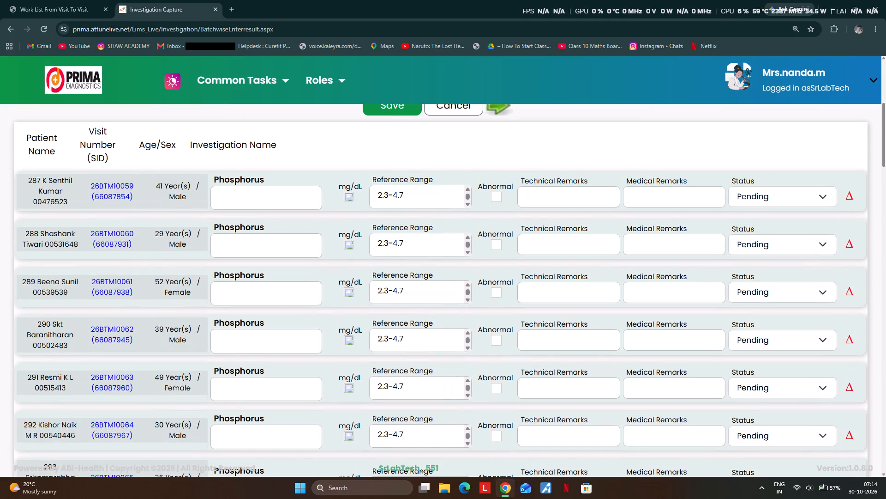
click(223, 194)
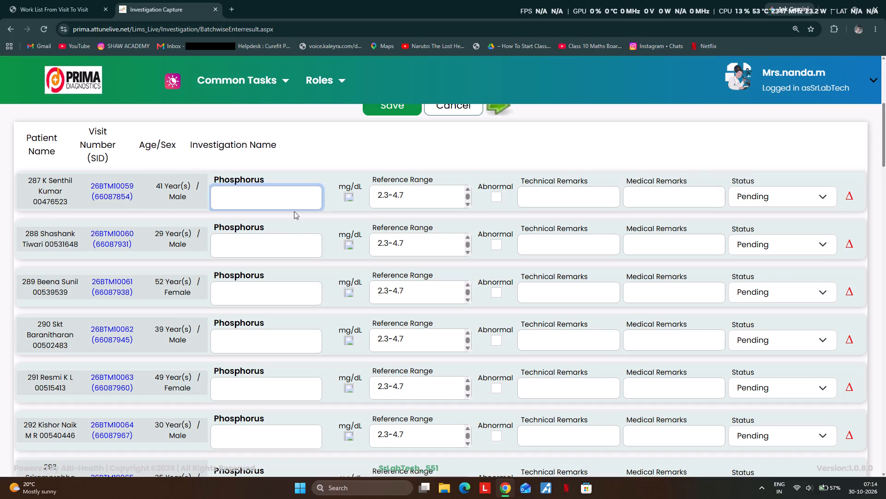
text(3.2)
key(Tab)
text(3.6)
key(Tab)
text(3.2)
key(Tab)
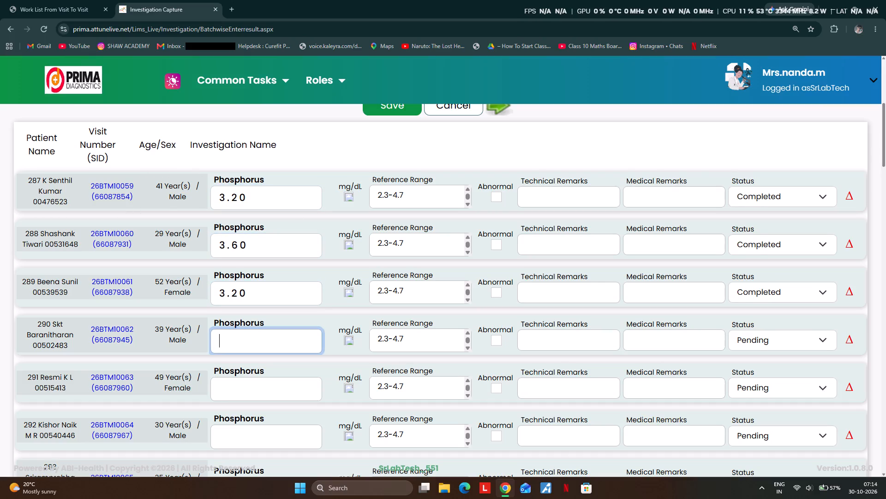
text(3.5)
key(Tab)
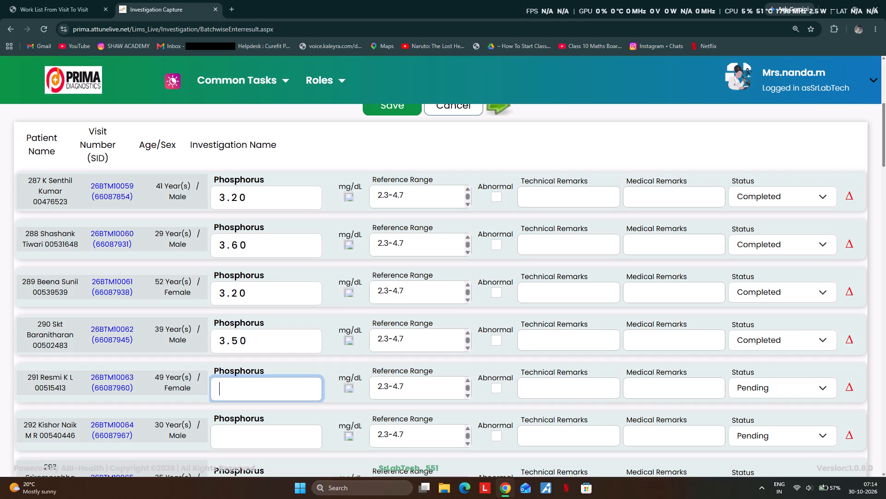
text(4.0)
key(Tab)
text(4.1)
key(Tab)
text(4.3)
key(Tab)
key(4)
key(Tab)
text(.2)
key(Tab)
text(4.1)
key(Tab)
scroll(299, 213, down, 2)
drag(257, 277, 171, 286)
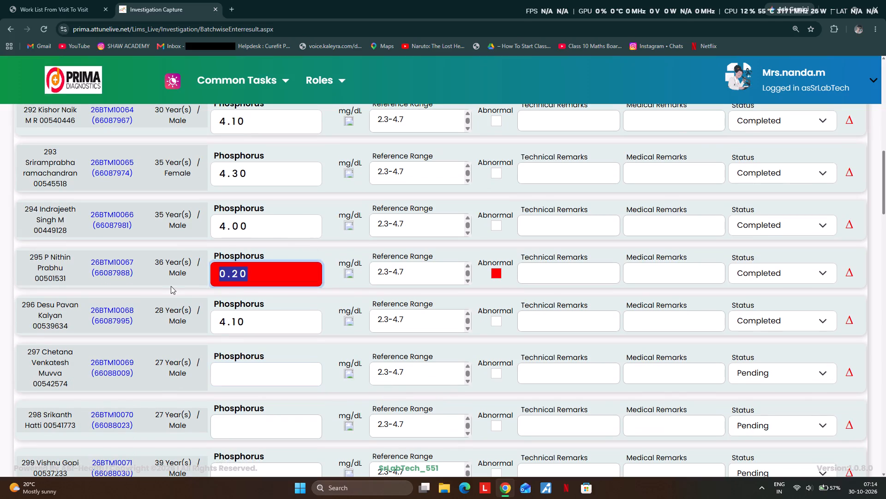
drag(171, 286, 168, 286)
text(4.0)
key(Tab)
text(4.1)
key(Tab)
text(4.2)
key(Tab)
drag(285, 335, 180, 329)
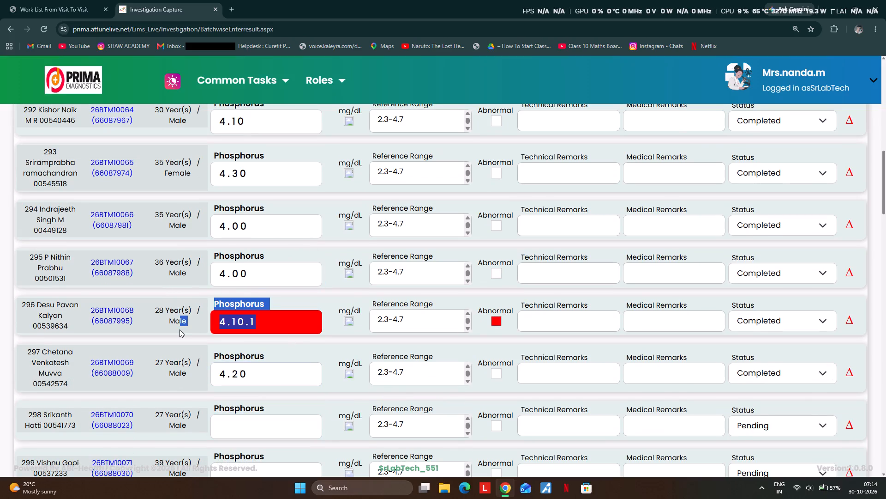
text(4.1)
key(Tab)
drag(278, 324, 244, 323)
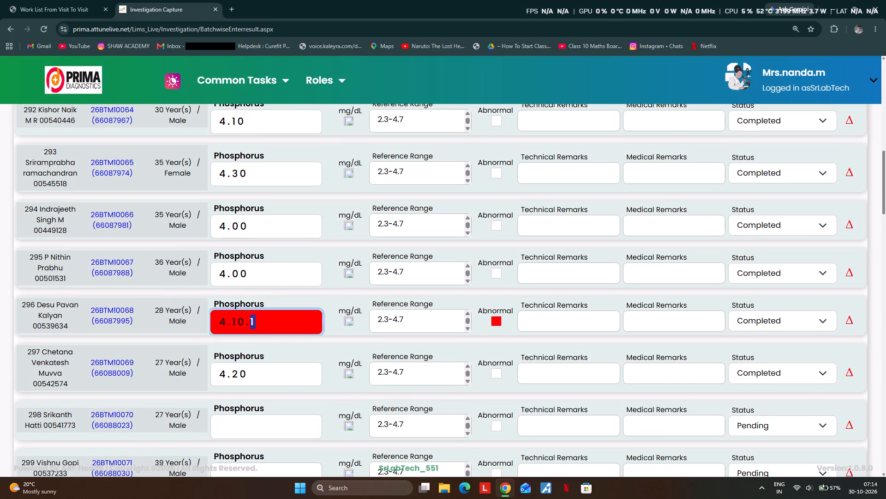
drag(244, 323, 173, 322)
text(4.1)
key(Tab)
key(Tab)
scroll(173, 322, down, 3)
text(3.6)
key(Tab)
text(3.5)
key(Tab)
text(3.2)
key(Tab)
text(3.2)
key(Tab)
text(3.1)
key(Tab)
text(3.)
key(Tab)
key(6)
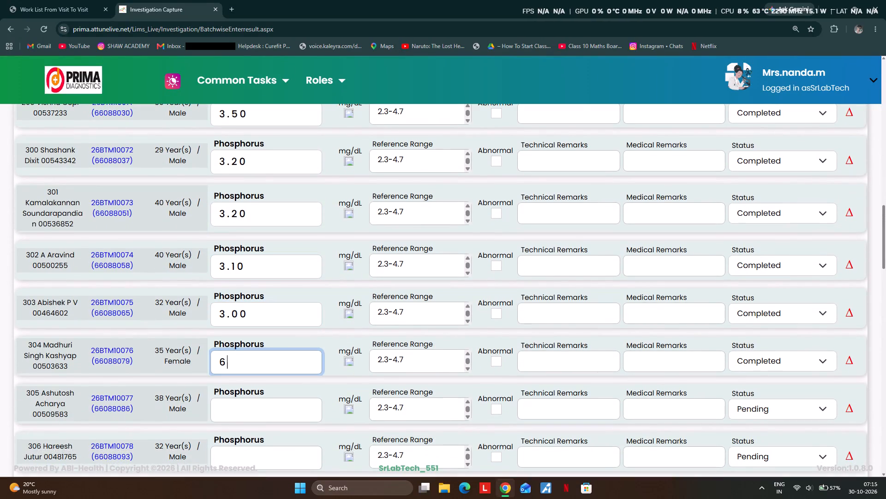
drag(228, 366, 182, 362)
key(BackSpace)
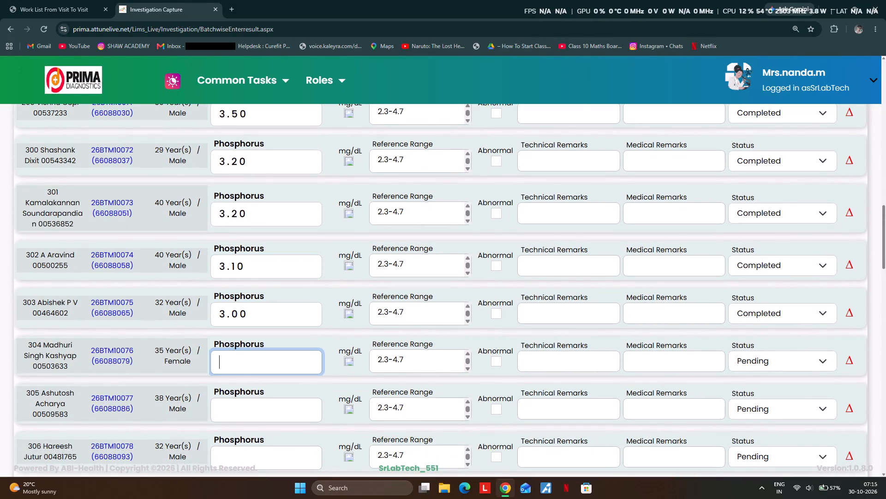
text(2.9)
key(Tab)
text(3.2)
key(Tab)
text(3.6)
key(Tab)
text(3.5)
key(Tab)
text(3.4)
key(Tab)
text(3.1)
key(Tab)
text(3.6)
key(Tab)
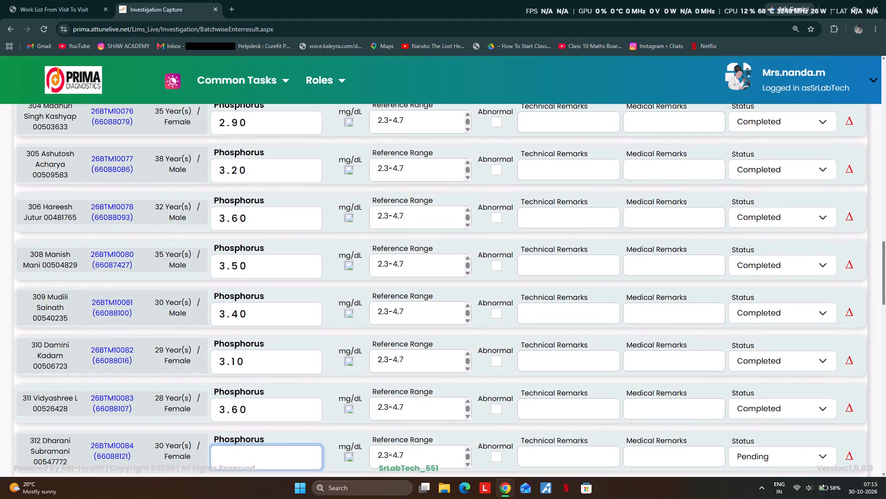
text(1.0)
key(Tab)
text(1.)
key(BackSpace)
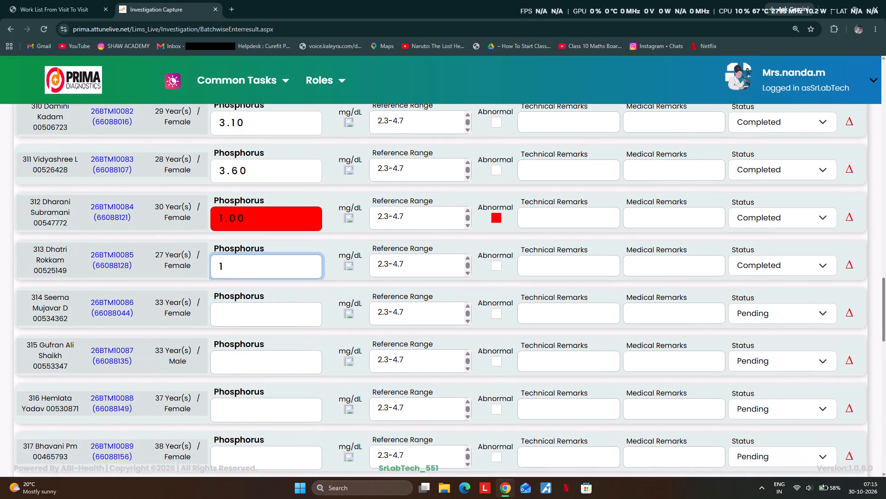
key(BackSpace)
drag(257, 214, 257, 214)
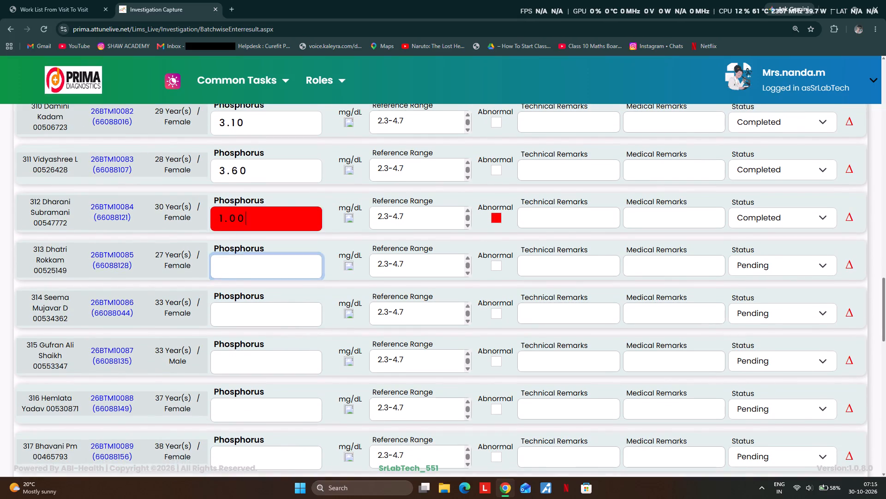
drag(257, 214, 200, 218)
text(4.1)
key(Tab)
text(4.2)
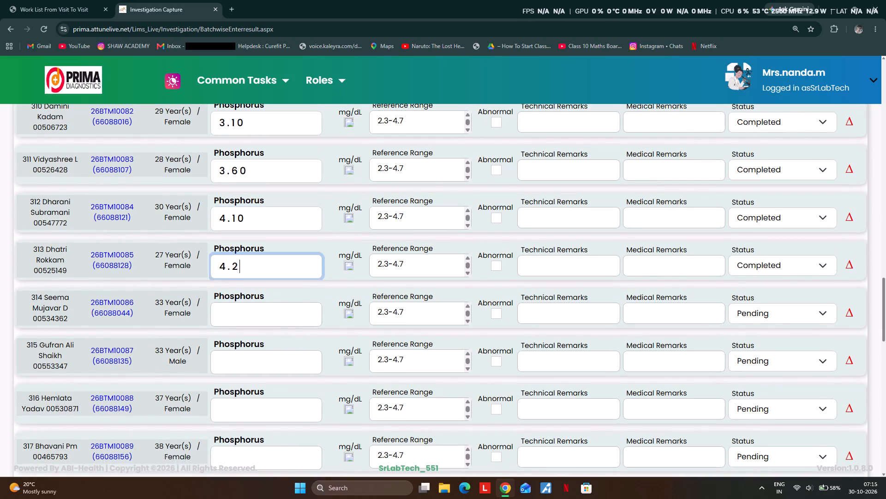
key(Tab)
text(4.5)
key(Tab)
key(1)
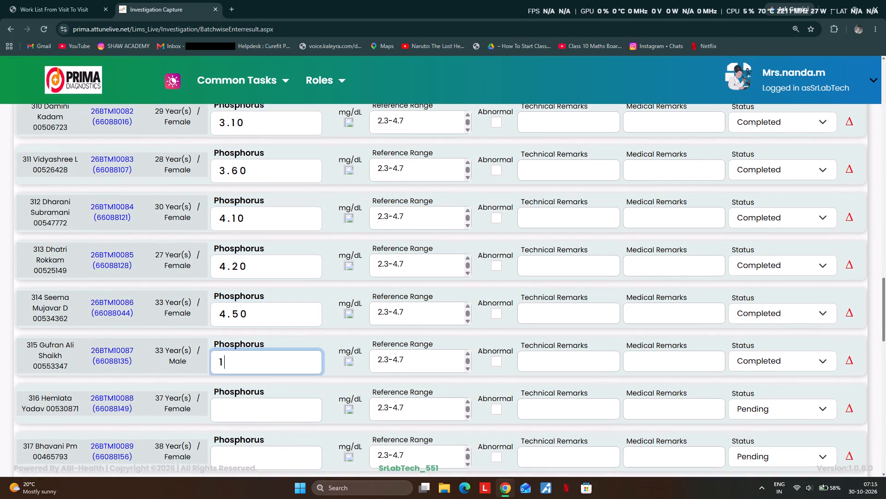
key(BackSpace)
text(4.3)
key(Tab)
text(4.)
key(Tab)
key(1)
scroll(192, 228, down, 3)
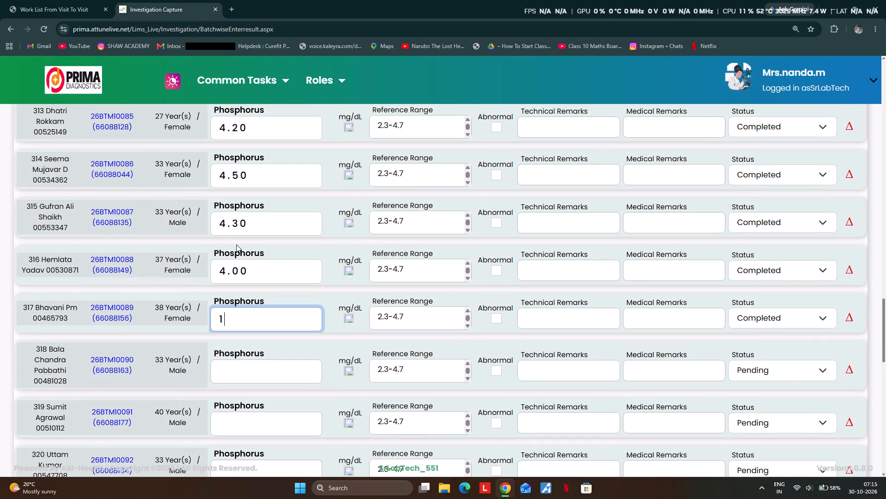
key(BackSpace)
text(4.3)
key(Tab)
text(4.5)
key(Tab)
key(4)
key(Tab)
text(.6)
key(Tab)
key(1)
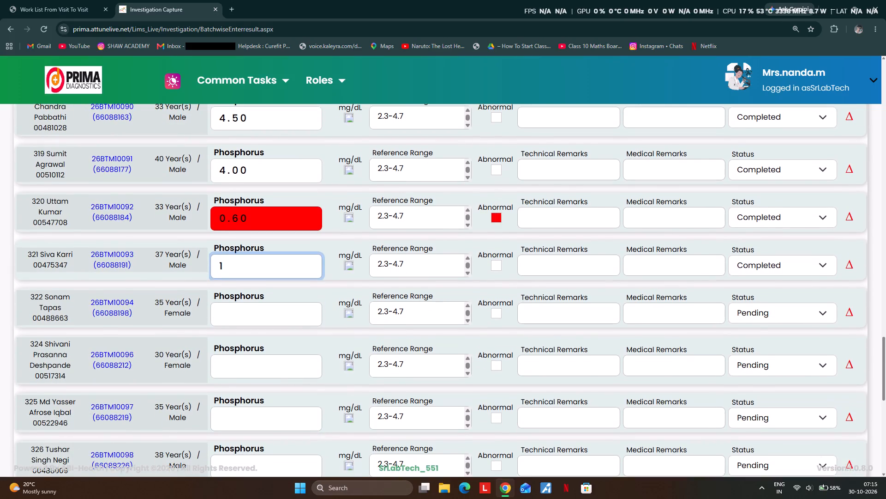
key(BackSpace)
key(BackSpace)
drag(278, 224, 251, 223)
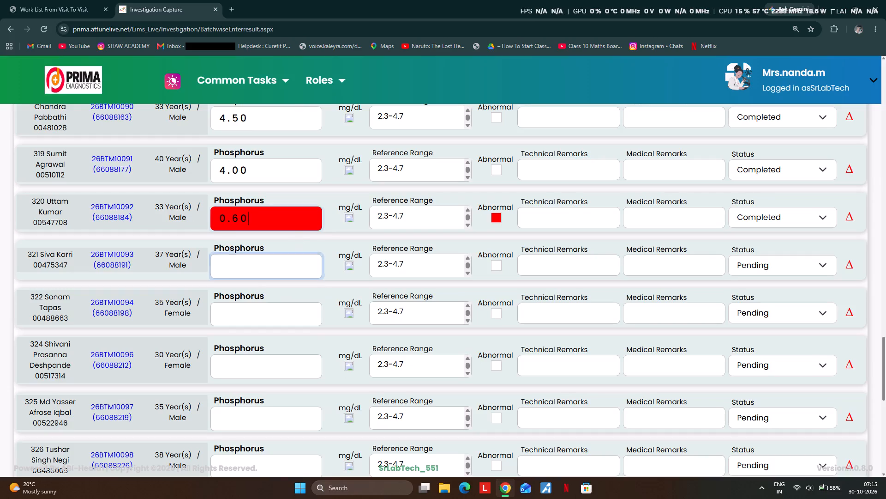
drag(251, 223, 153, 219)
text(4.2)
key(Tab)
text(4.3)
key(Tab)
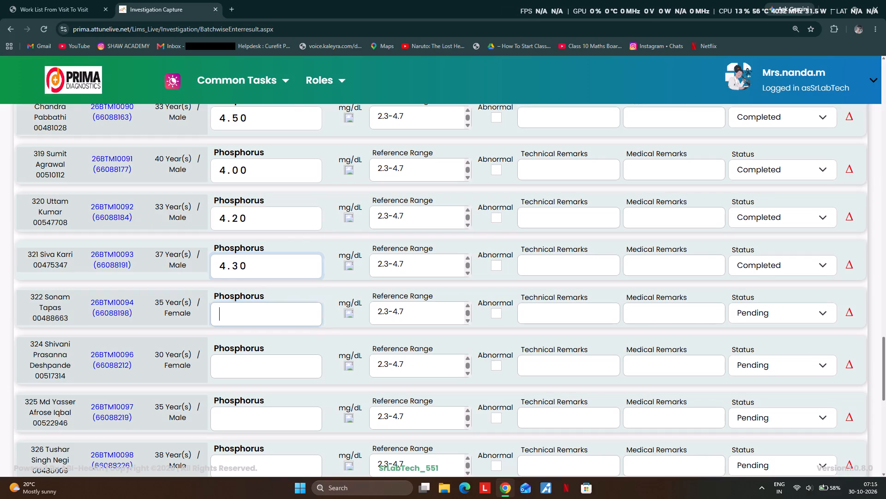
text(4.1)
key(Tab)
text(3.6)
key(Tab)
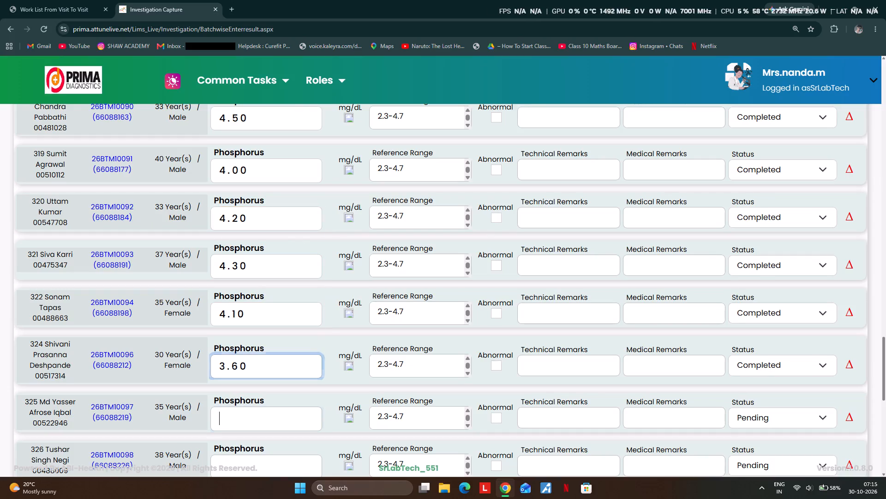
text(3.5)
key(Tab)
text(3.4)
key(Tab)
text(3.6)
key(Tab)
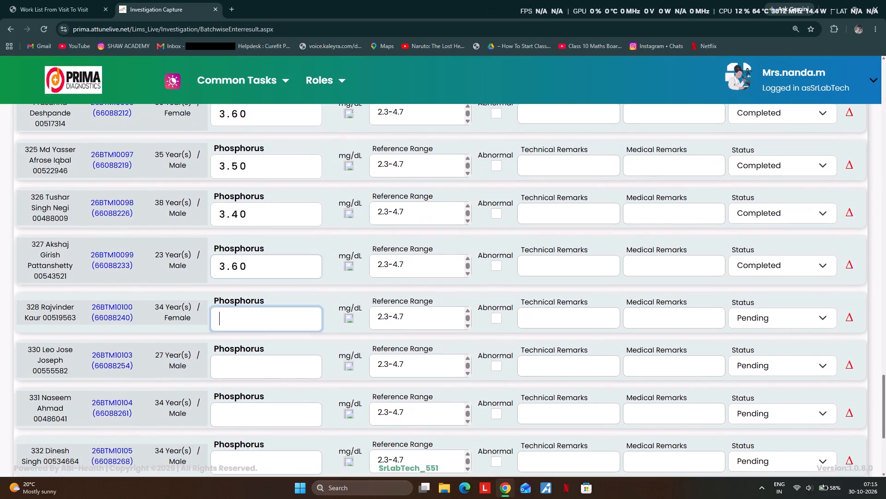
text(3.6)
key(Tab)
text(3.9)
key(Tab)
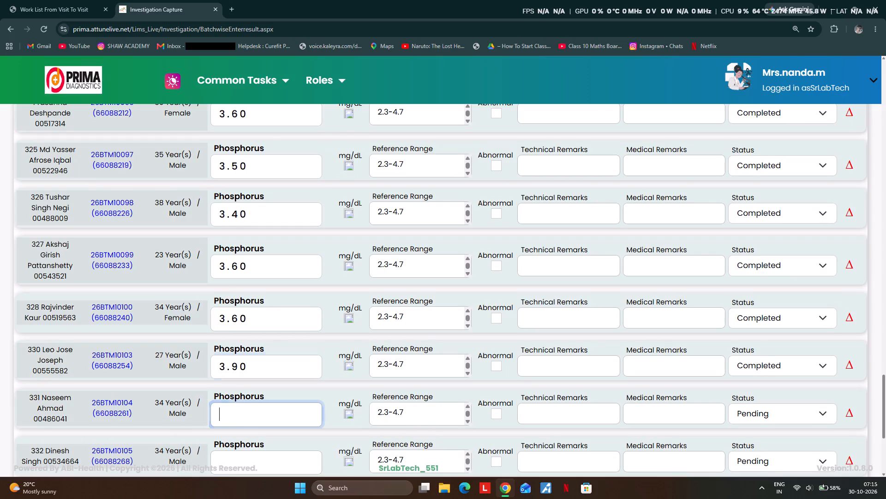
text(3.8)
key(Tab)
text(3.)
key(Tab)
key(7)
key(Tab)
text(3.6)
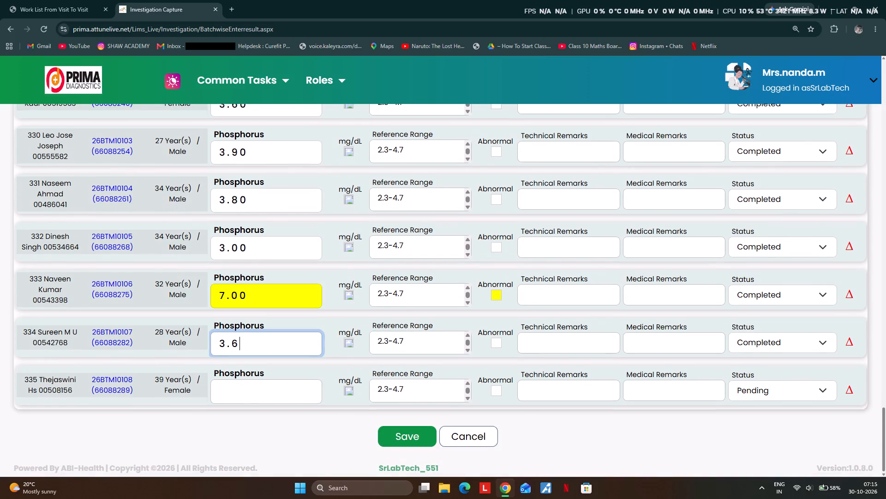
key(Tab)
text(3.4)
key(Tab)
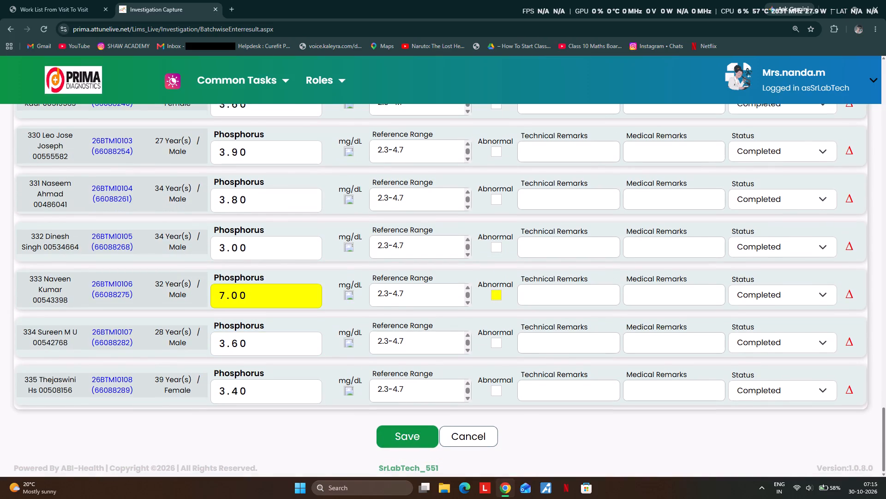
drag(253, 290, 182, 298)
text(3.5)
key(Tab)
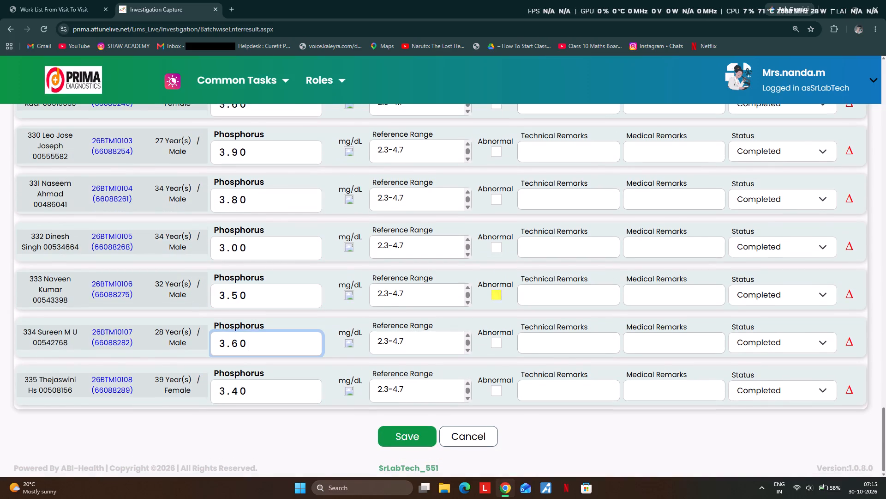
click(400, 430)
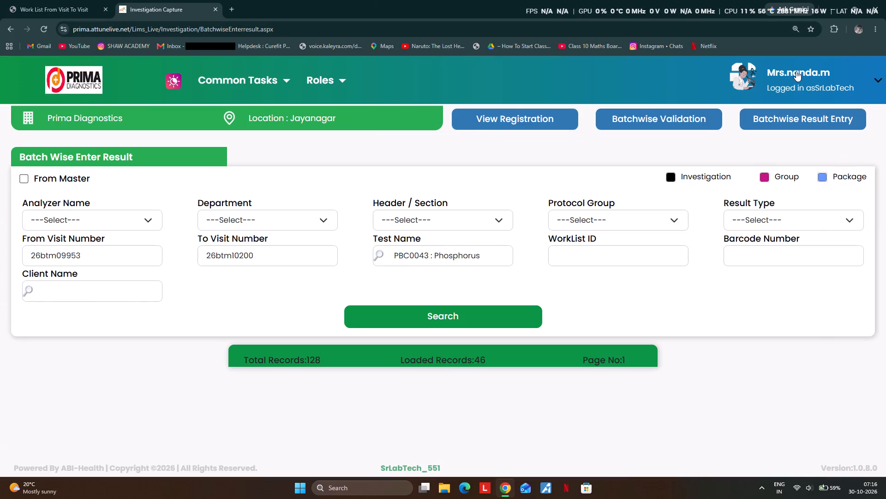
Reopen the SrLabTech home page through the role selection and go to batch-wise result validation.
click(790, 86)
click(647, 325)
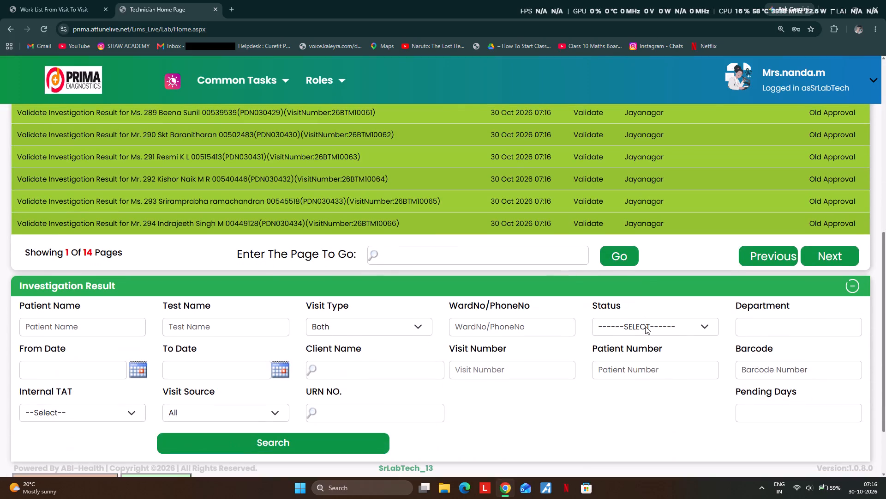
scroll(407, 169, up, 1)
scroll(401, 170, down, 1)
scroll(398, 172, up, 12)
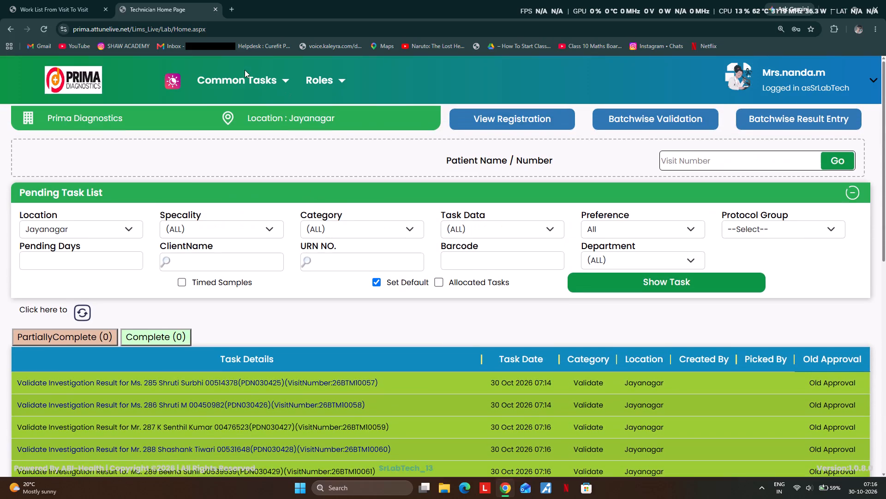
drag(241, 75, 240, 79)
click(260, 116)
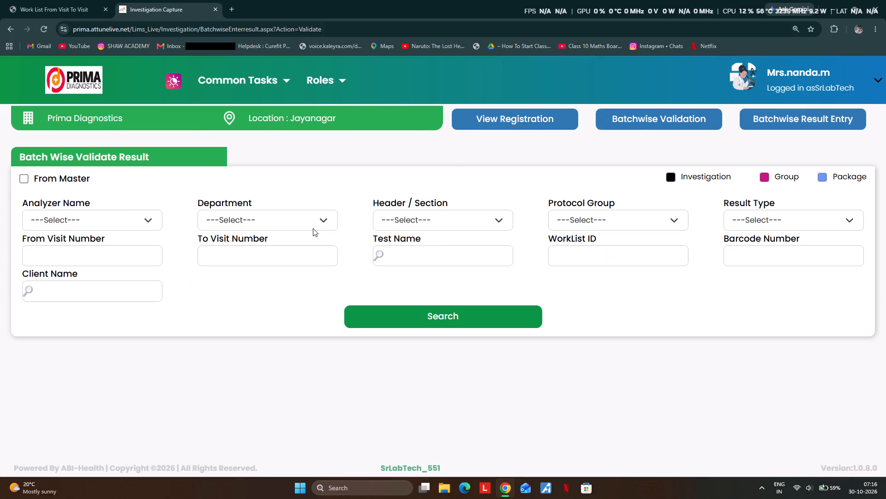
Search for results to validate in the CLINICAL BIOCHEMISTRY department.
click(315, 217)
click(264, 304)
click(427, 320)
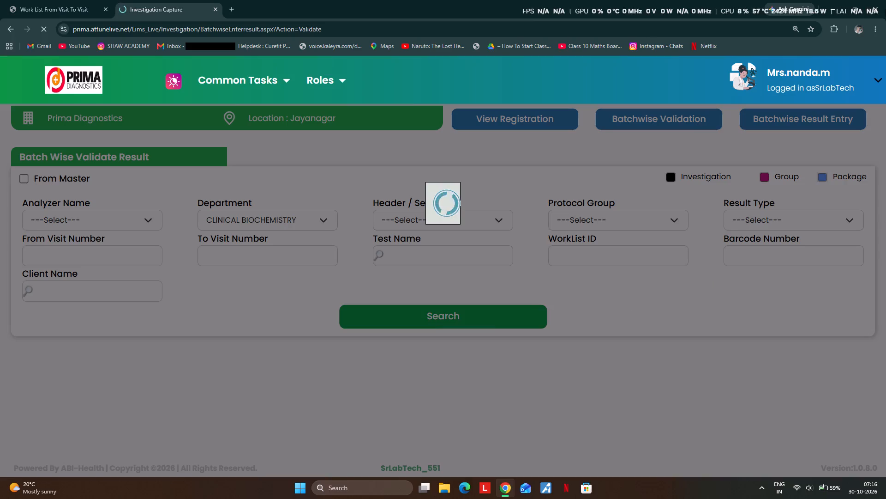
scroll(442, 285, down, 3)
scroll(424, 288, up, 2)
scroll(414, 290, down, 20)
scroll(414, 290, down, 1)
scroll(420, 360, up, 1)
scroll(420, 360, down, 6)
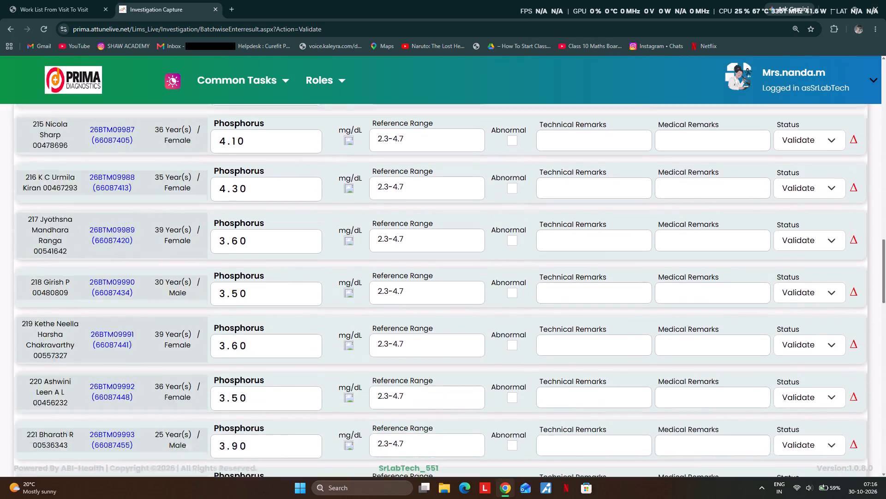
scroll(440, 354, down, 7)
scroll(458, 367, up, 1)
scroll(458, 367, down, 13)
scroll(473, 391, up, 1)
scroll(473, 391, down, 2)
scroll(487, 390, up, 1)
scroll(487, 390, down, 5)
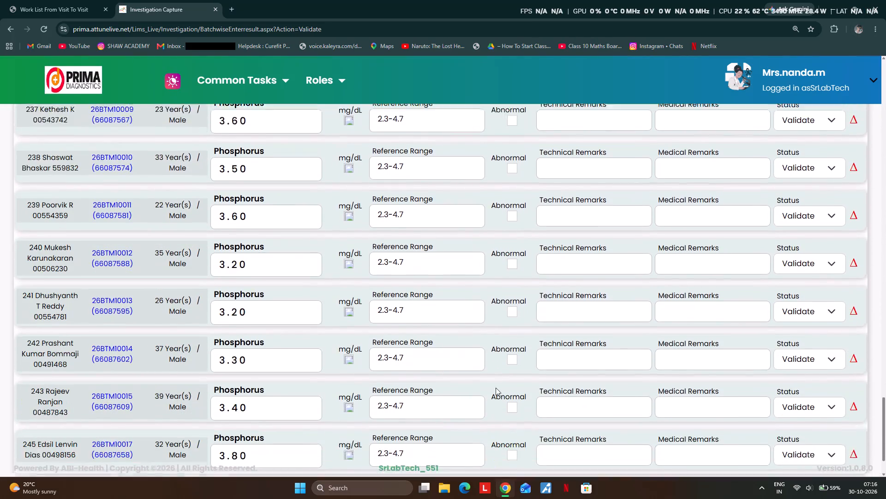
scroll(496, 388, down, 7)
click(400, 431)
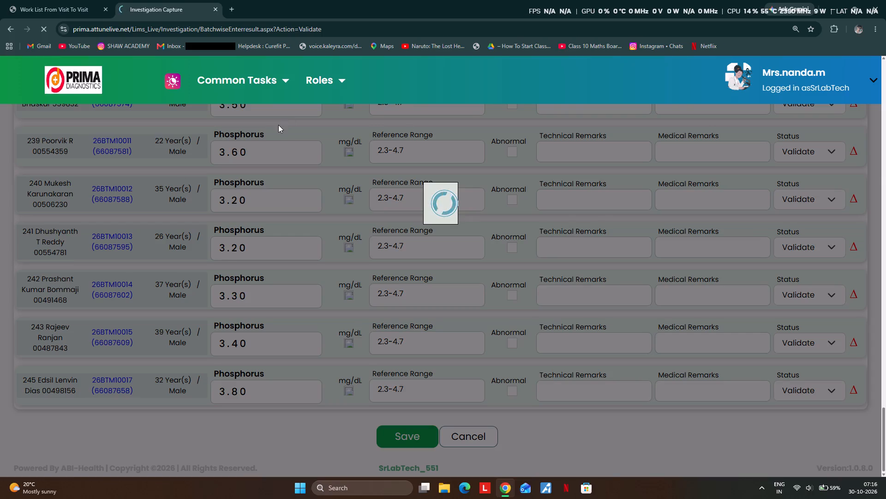
click(389, 316)
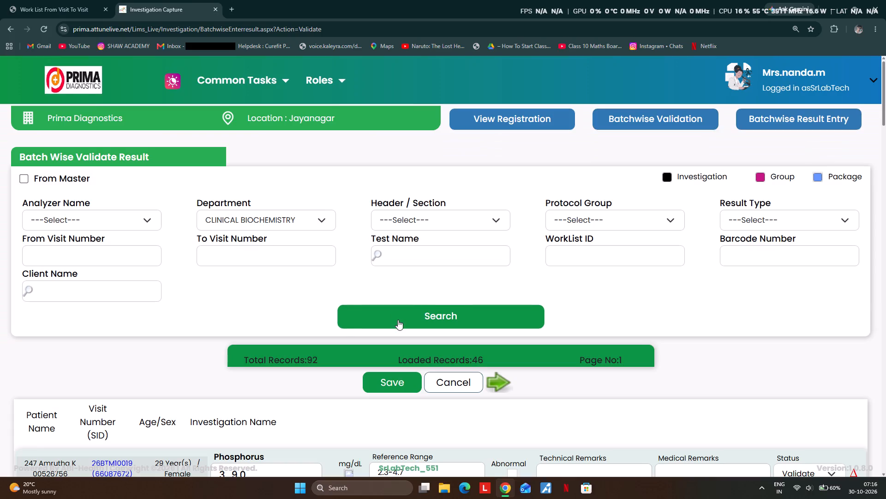
click(398, 320)
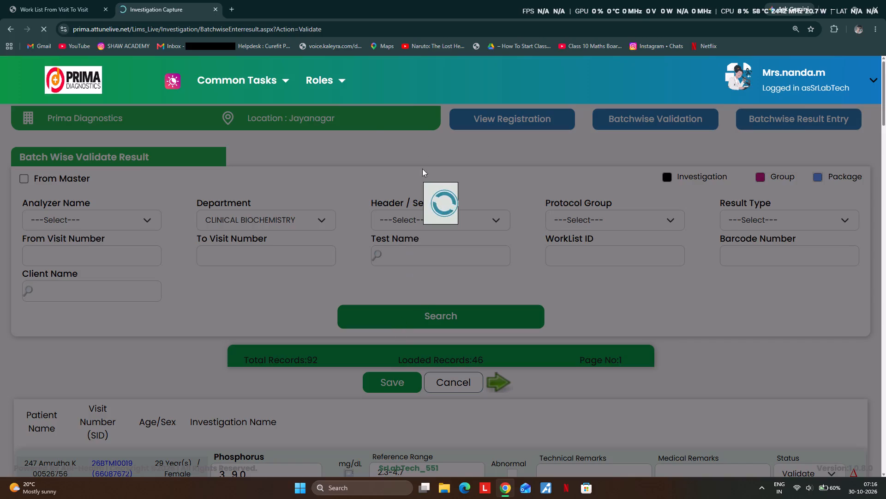
click(397, 385)
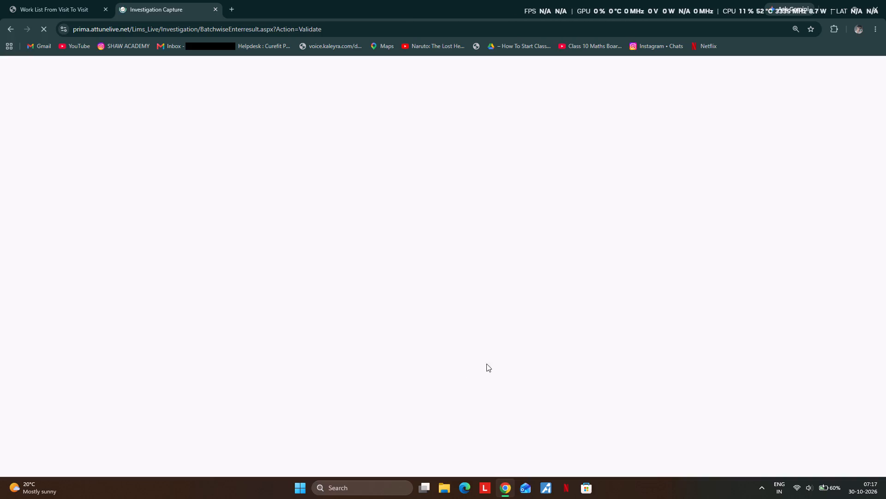
click(437, 324)
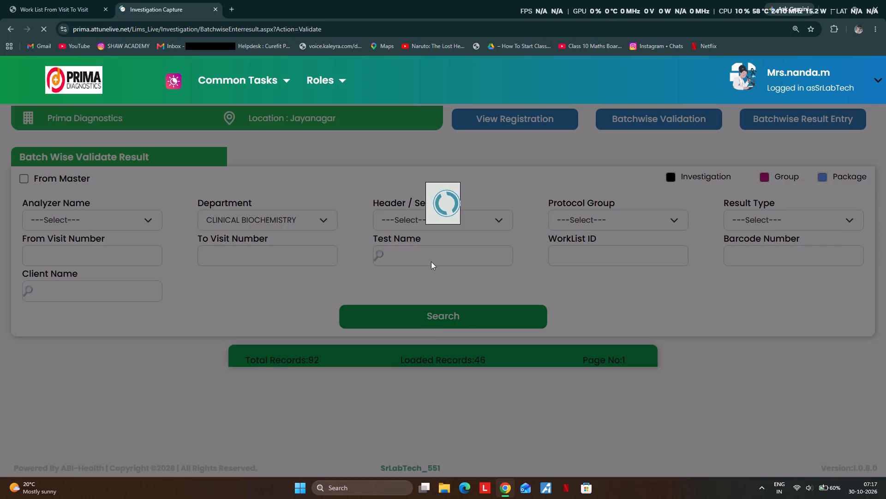
click(395, 383)
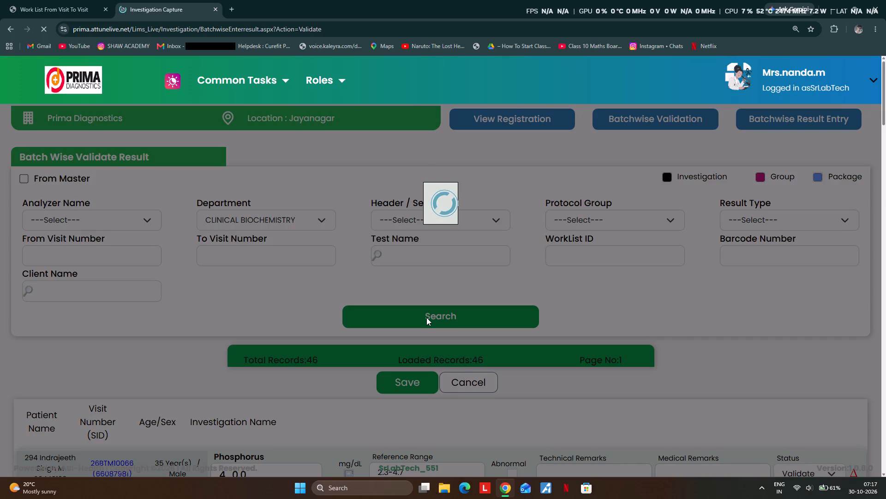
Search for remaining results to validate in Clinical Biochemistry and in the IMMUNOLOGY department.
click(445, 315)
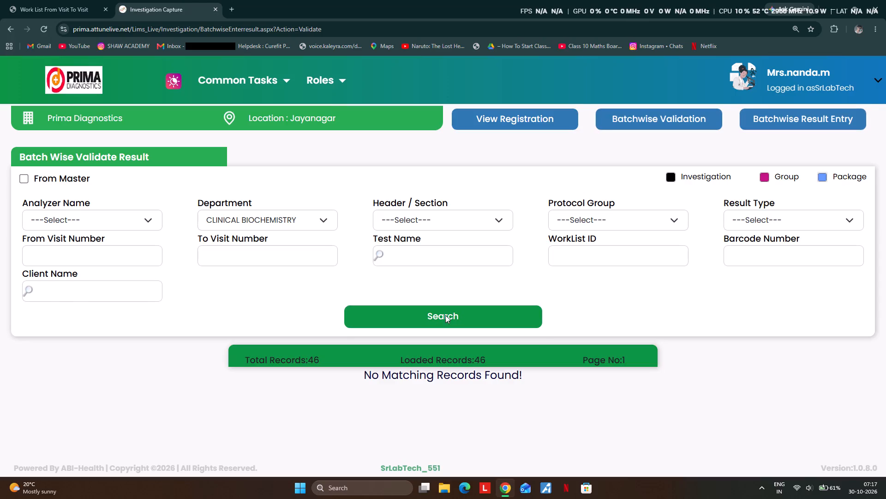
click(446, 315)
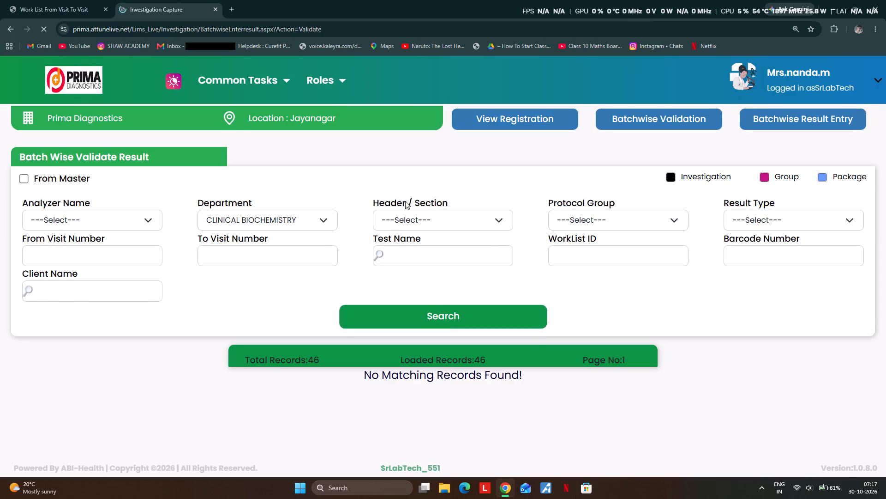
click(291, 218)
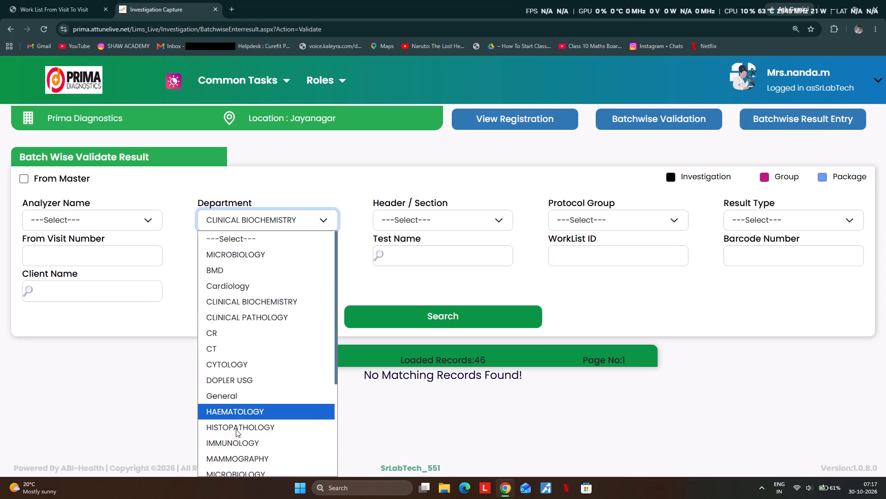
click(235, 441)
click(420, 321)
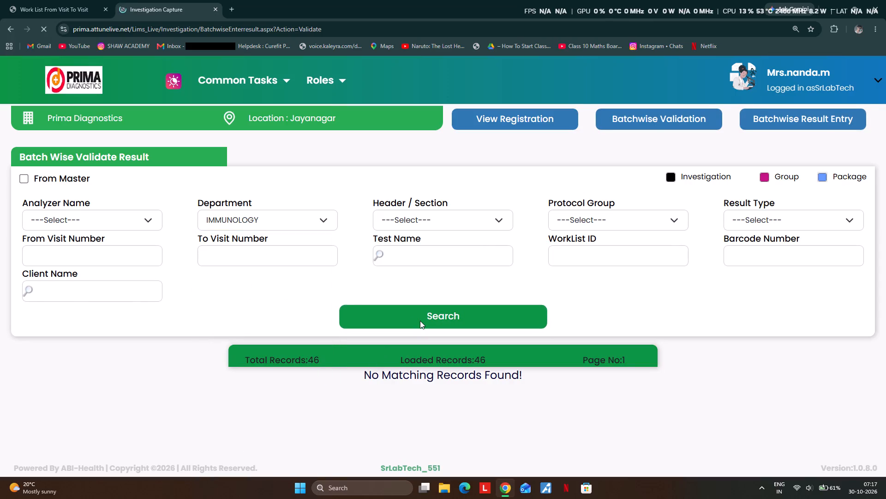
Open the home page and check the pending task list for remaining validation tasks.
click(244, 79)
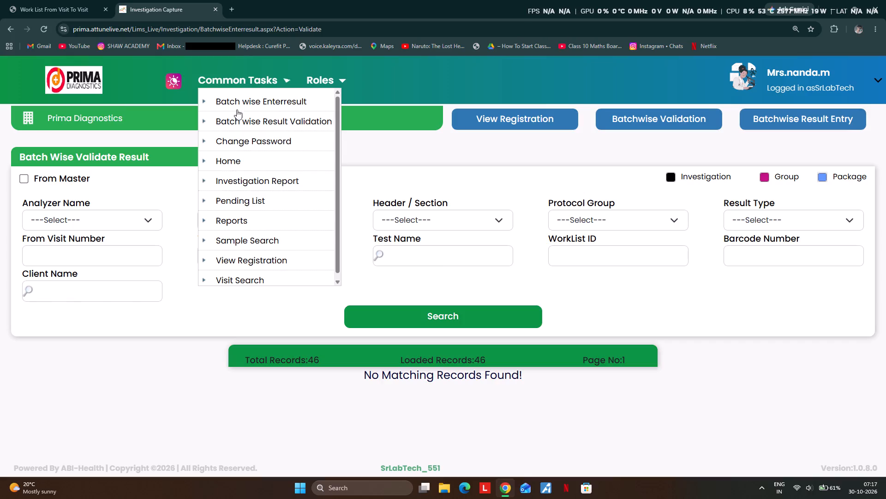
click(226, 164)
scroll(258, 304, down, 2)
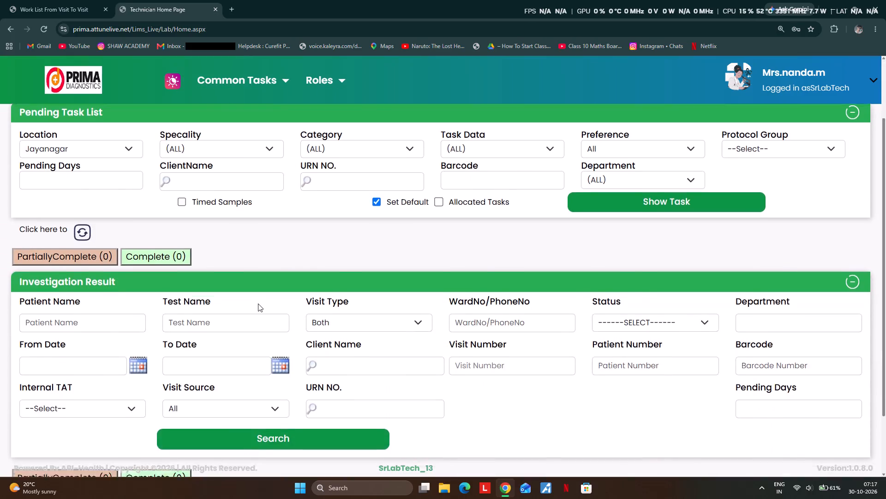
scroll(258, 304, down, 2)
scroll(258, 304, up, 8)
Switch the login role to Lab Technician at Prima Diagnostics.
click(763, 88)
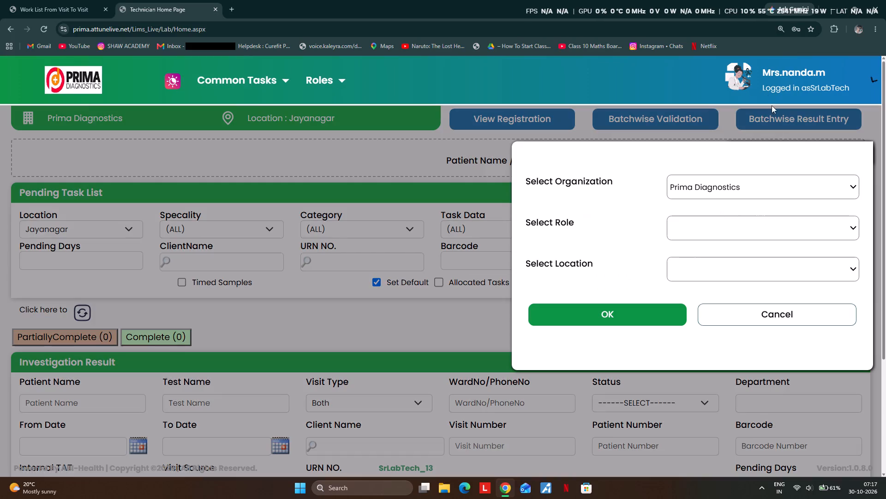
click(676, 225)
click(679, 266)
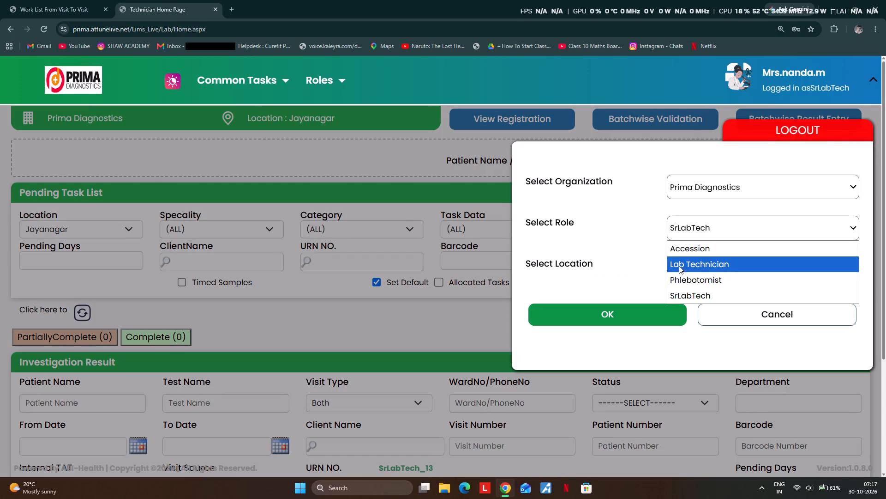
click(621, 311)
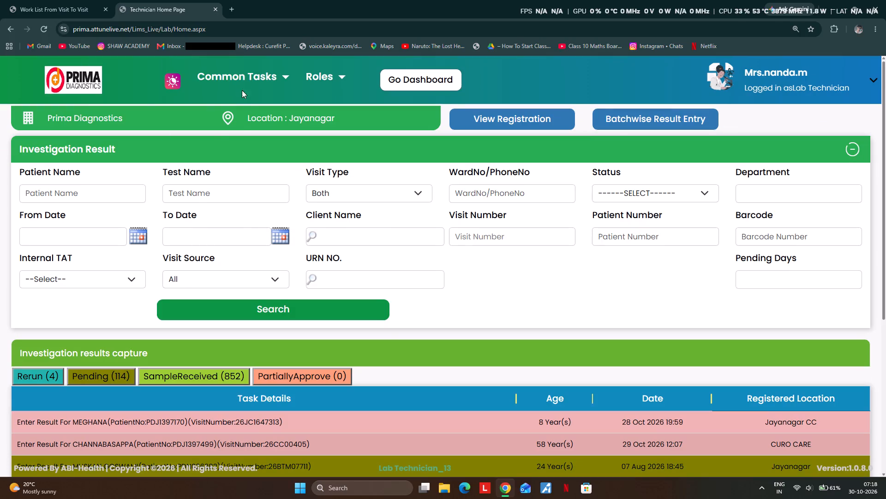
click(239, 76)
click(248, 99)
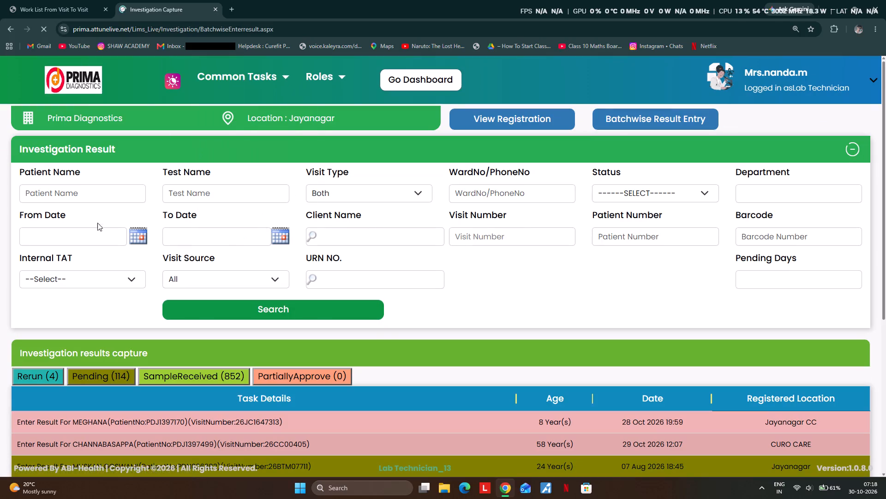
click(42, 258)
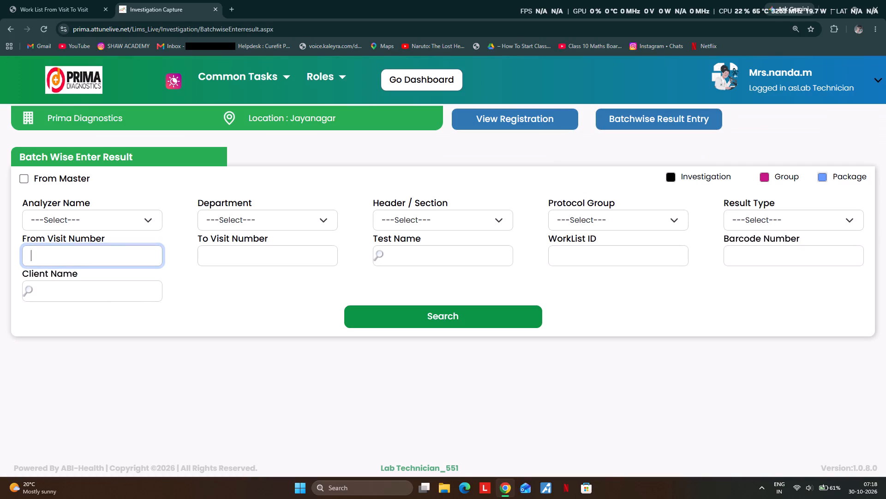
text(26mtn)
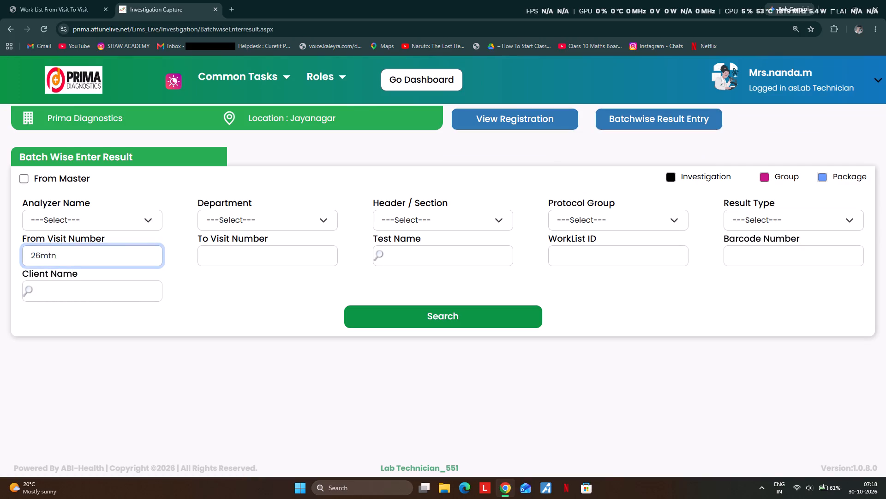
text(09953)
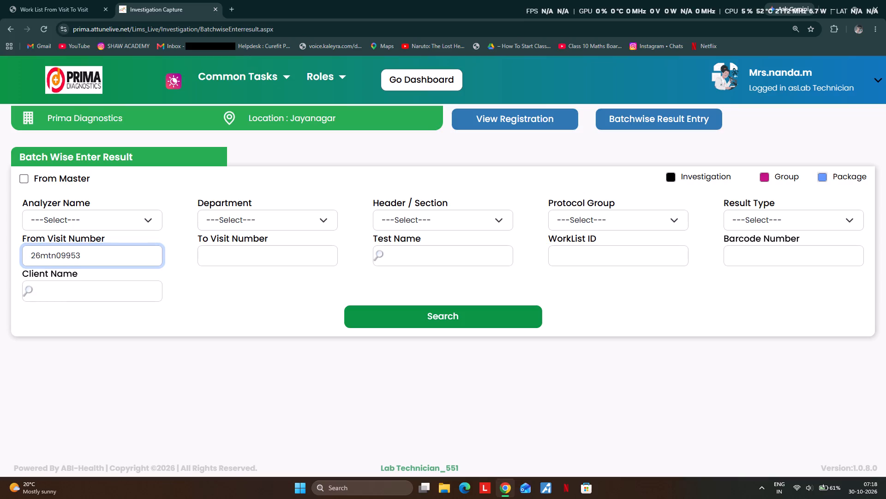
click(216, 255)
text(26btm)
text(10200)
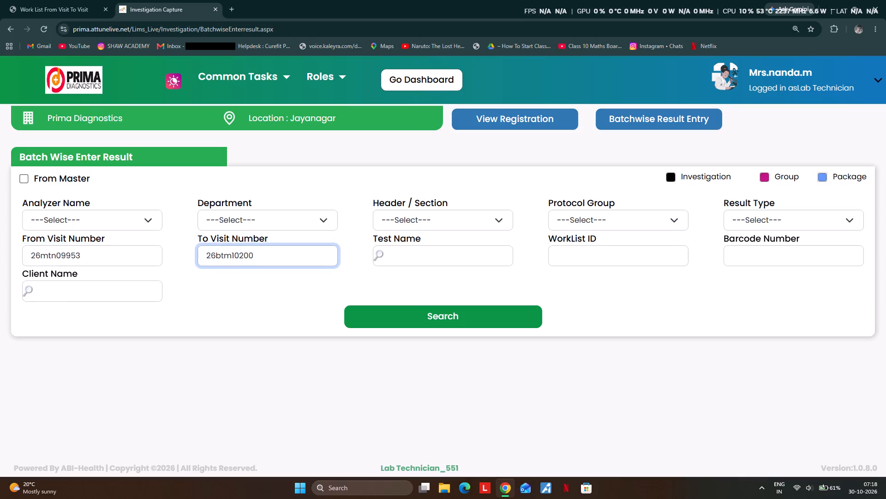
Choose the test PBC0043 : Phosphorus and search for its results in the entered visit range.
click(415, 263)
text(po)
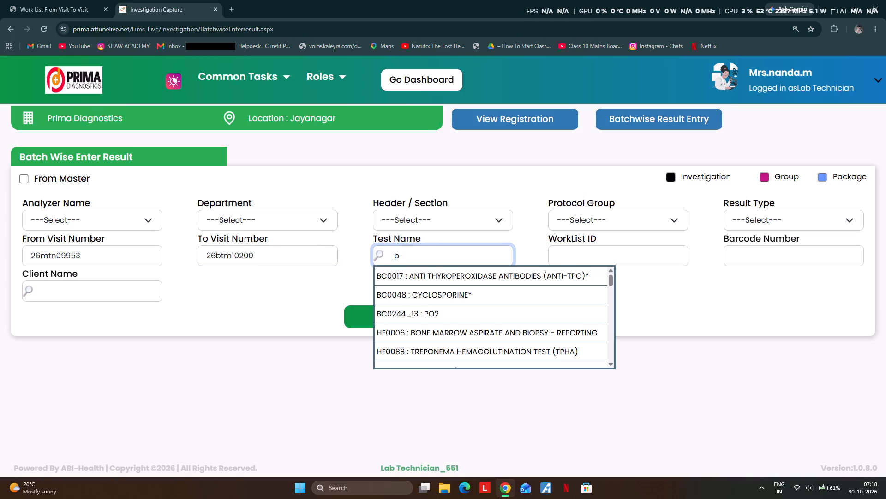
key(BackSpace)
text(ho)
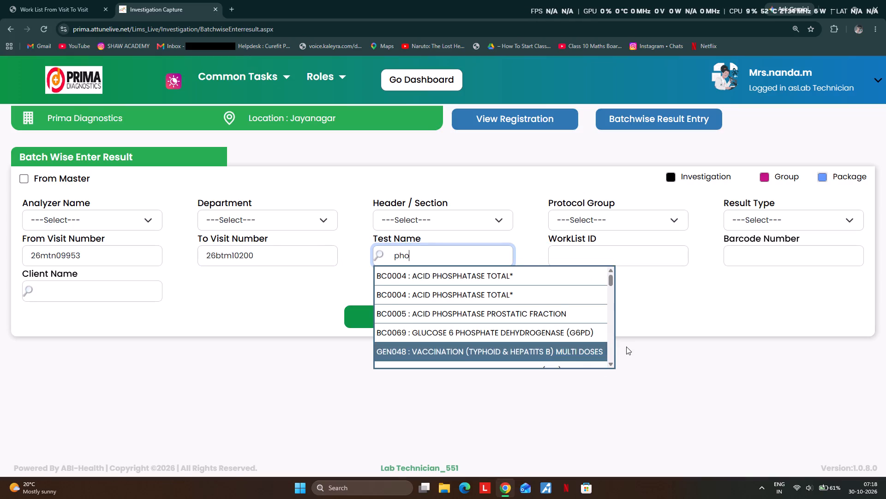
triple_click(611, 364)
triple_click(611, 364)
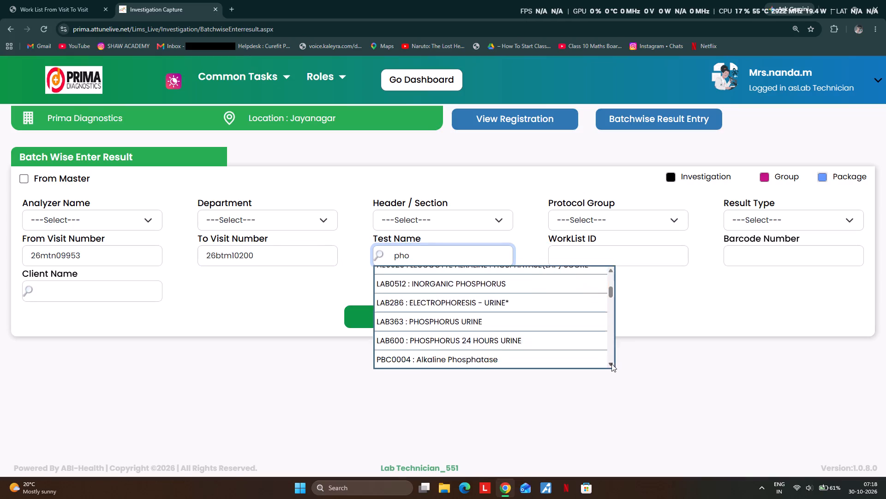
click(611, 364)
double_click(611, 364)
click(463, 316)
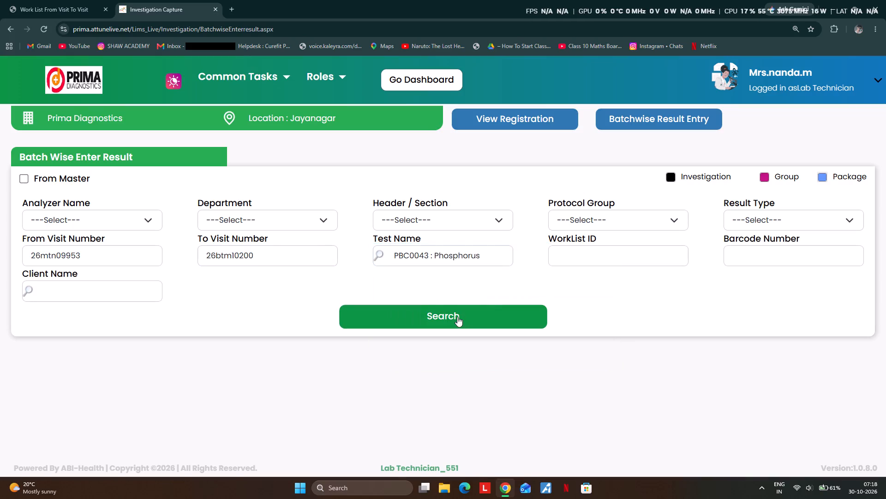
click(452, 315)
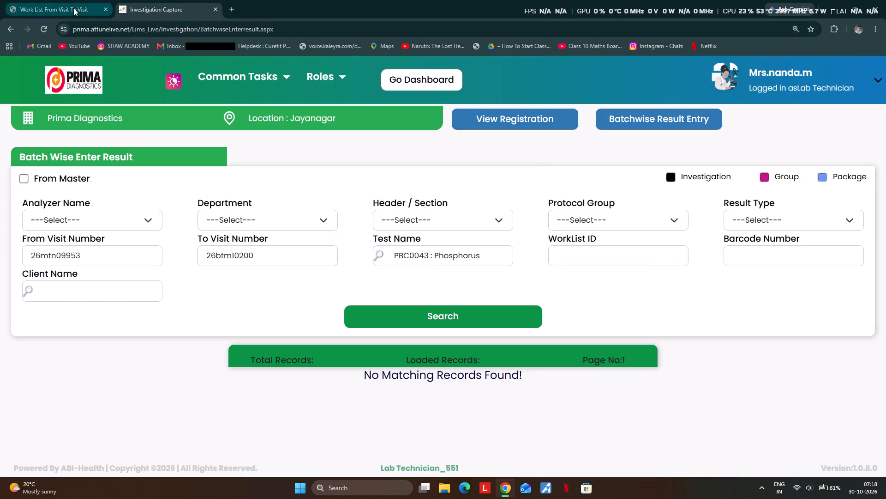
click(222, 81)
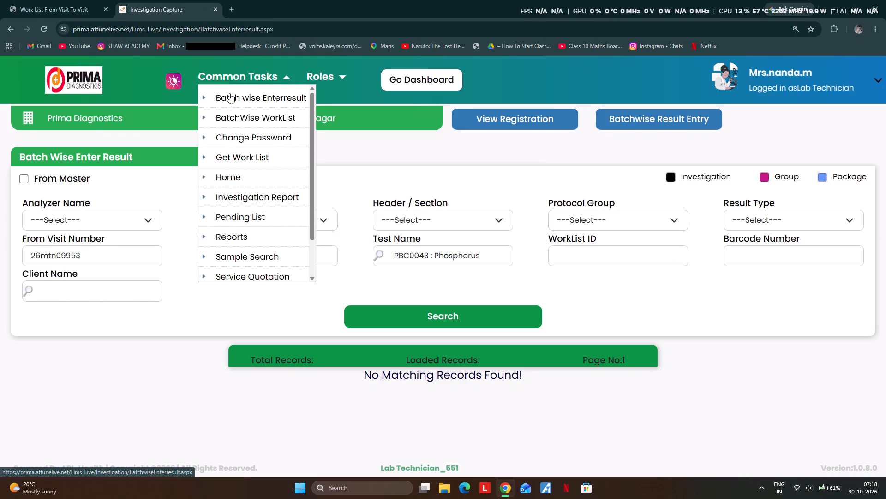
click(229, 93)
click(76, 254)
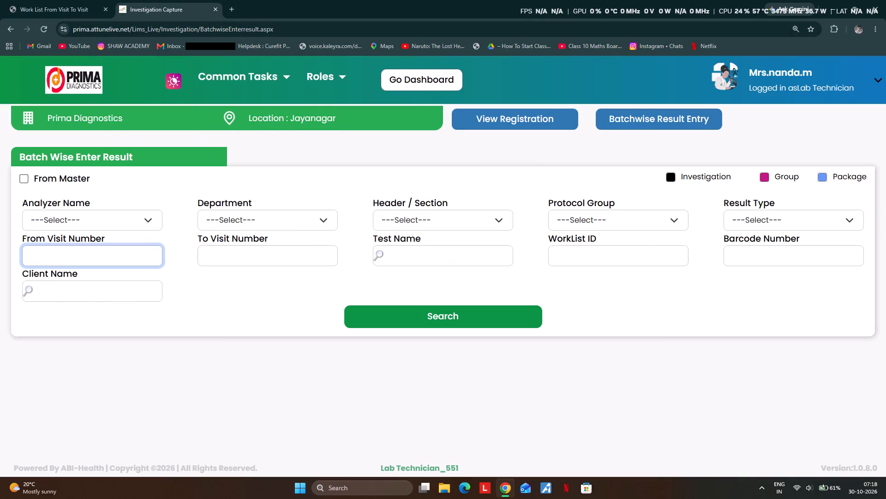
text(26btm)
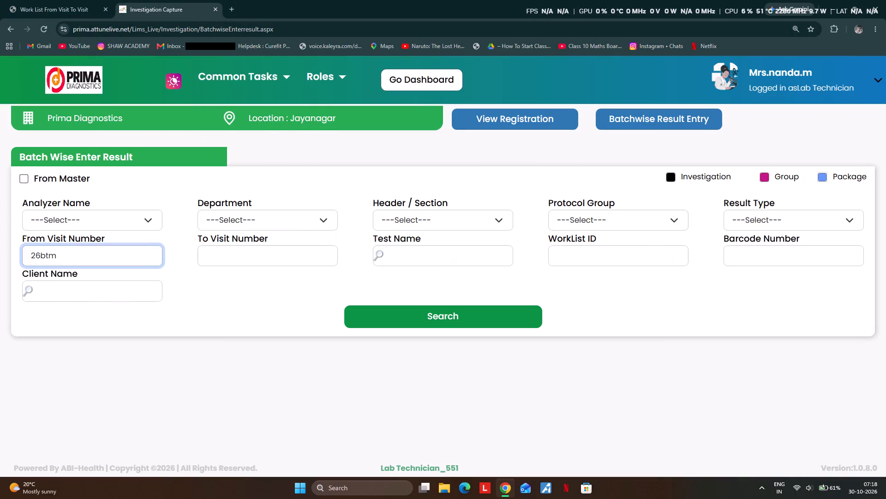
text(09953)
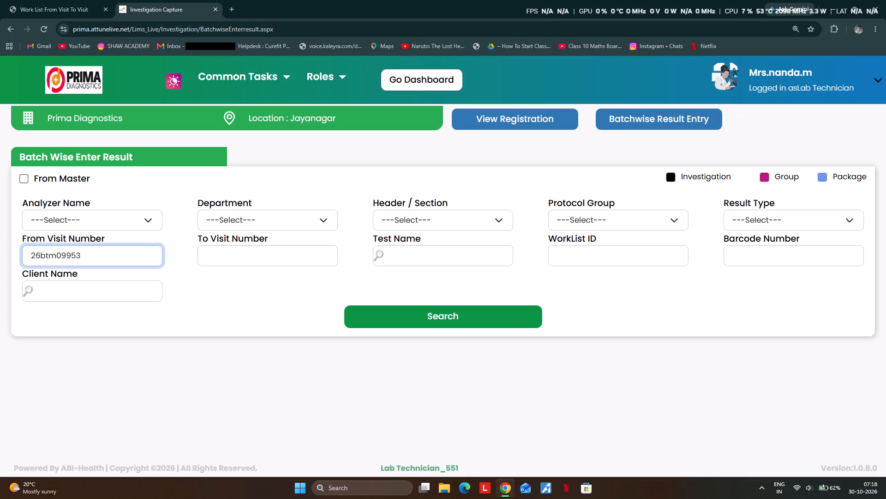
click(223, 249)
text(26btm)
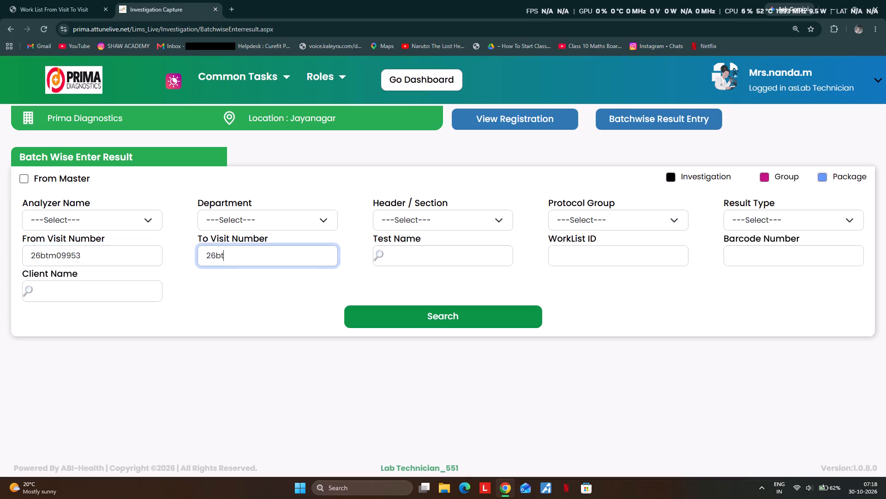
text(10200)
Choose the test PBC0043 : Phosphorus and search for its results in the entered visit range.
click(390, 259)
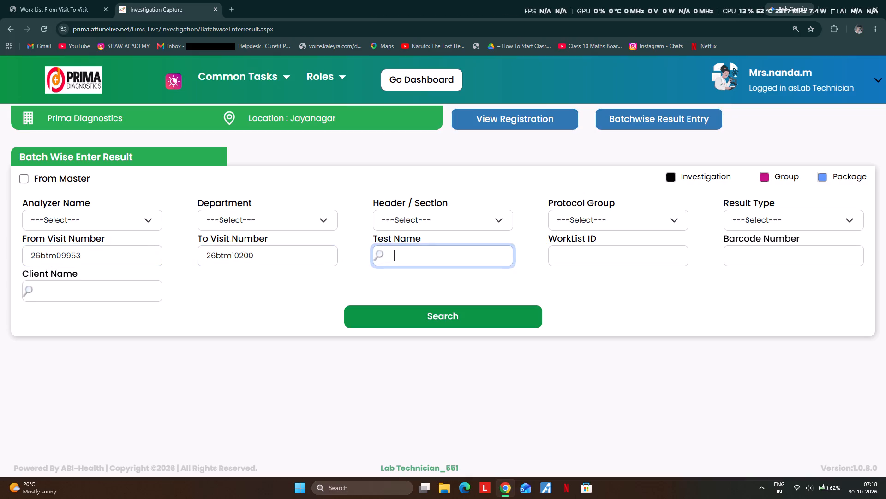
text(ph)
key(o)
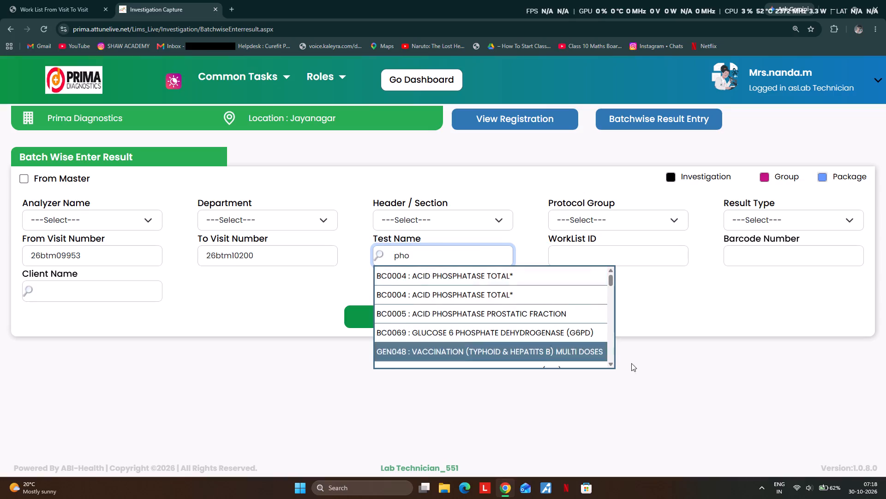
triple_click(610, 363)
triple_click(610, 363)
triple_click(610, 363)
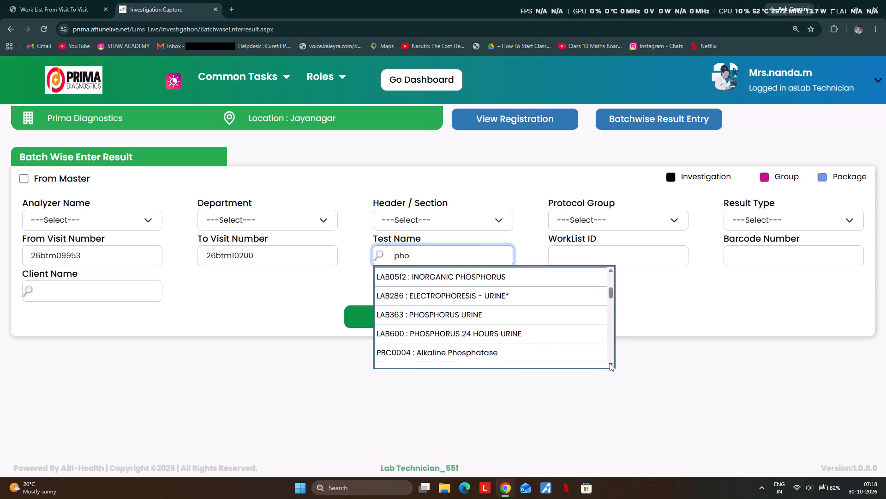
click(461, 323)
click(456, 318)
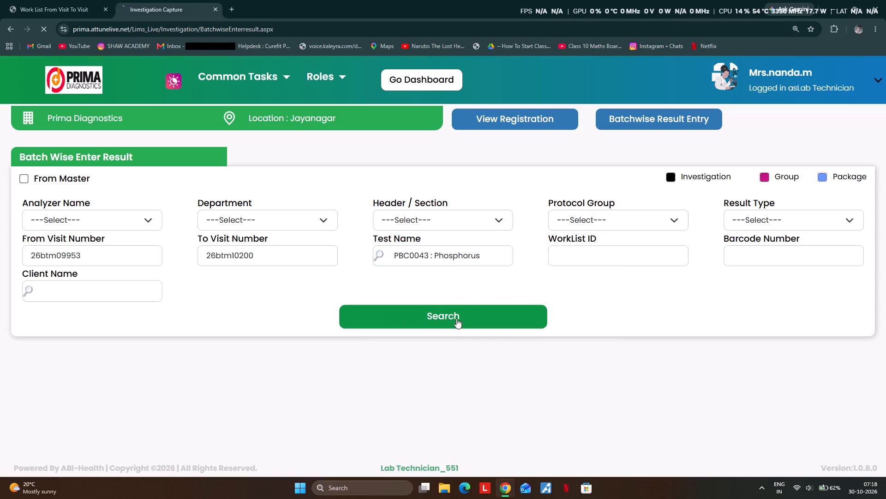
Return to the visit-to-visit work list and regenerate the Clinical Biochemistry list for 28-10-2026 with result values included.
click(41, 9)
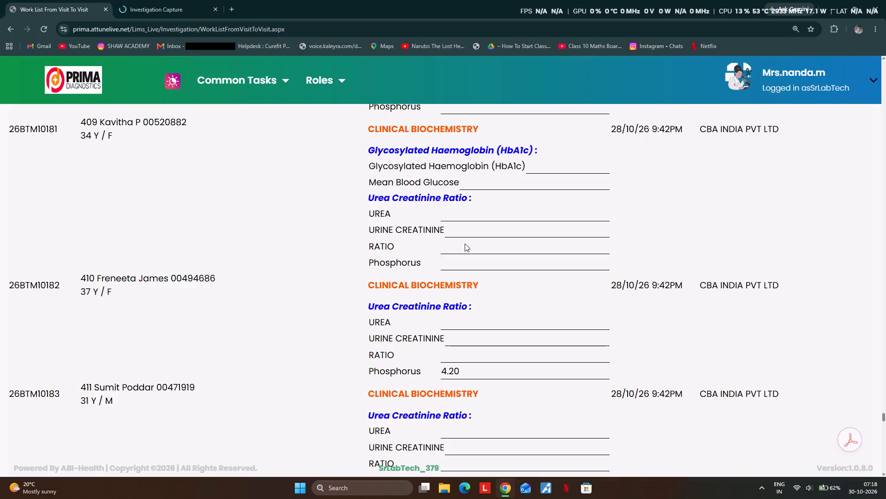
scroll(573, 290, up, 3)
scroll(583, 294, down, 1)
scroll(583, 294, up, 12)
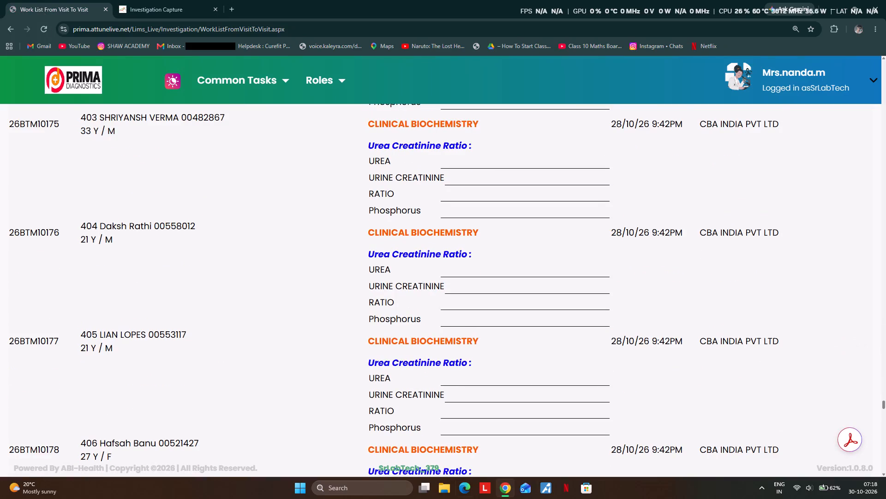
drag(885, 407, 883, 396)
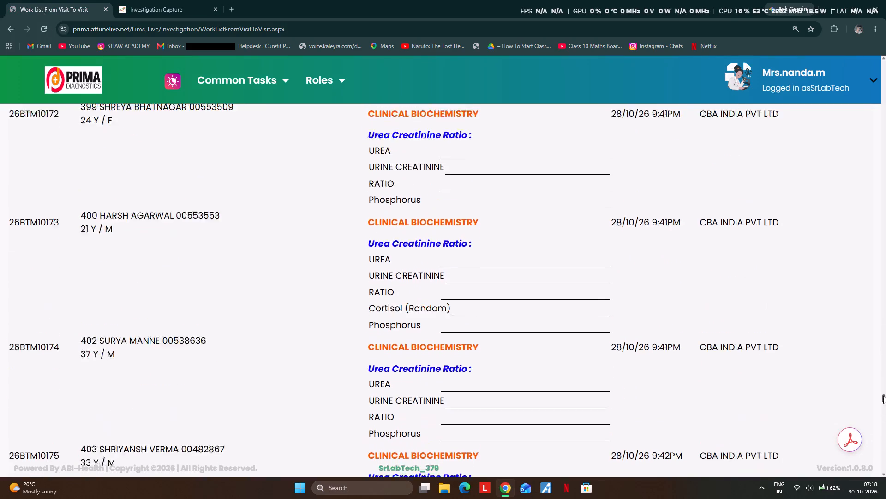
drag(883, 396, 866, 15)
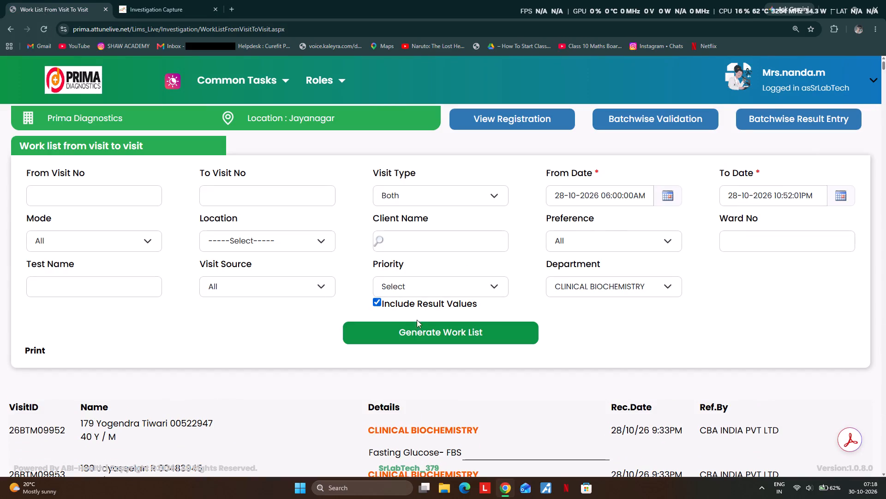
click(408, 333)
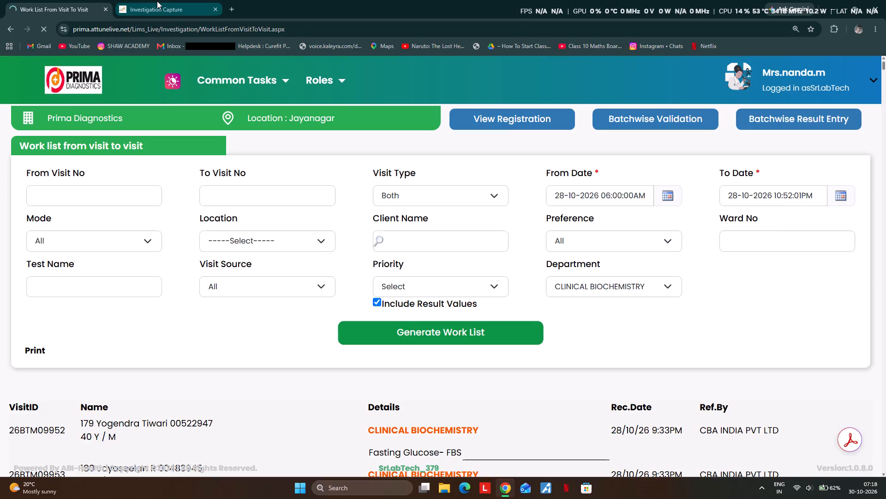
click(157, 1)
scroll(198, 159, down, 9)
scroll(285, 370, up, 4)
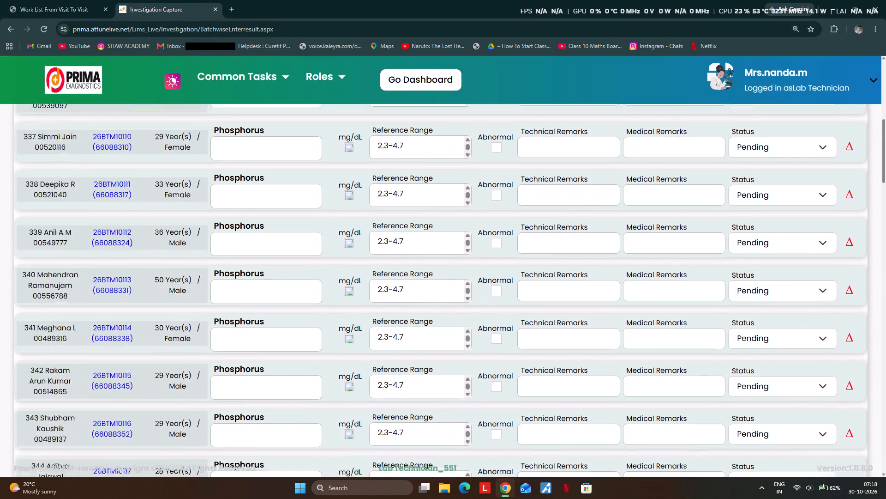
click(238, 247)
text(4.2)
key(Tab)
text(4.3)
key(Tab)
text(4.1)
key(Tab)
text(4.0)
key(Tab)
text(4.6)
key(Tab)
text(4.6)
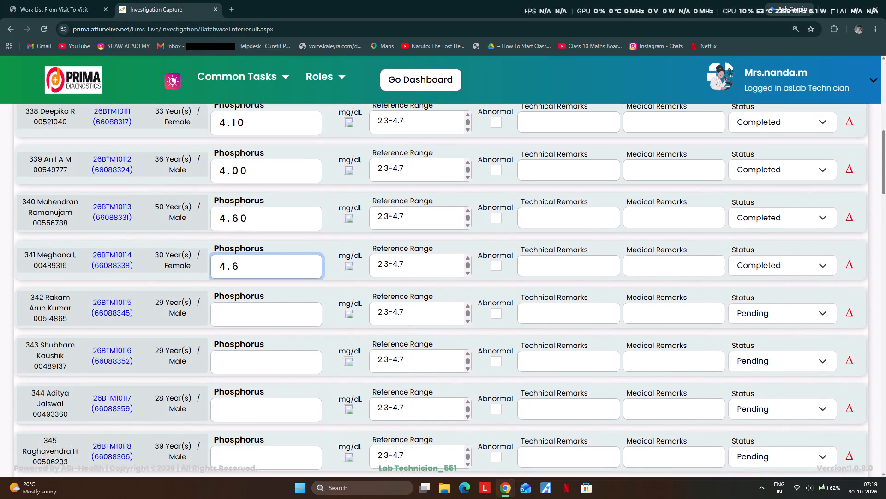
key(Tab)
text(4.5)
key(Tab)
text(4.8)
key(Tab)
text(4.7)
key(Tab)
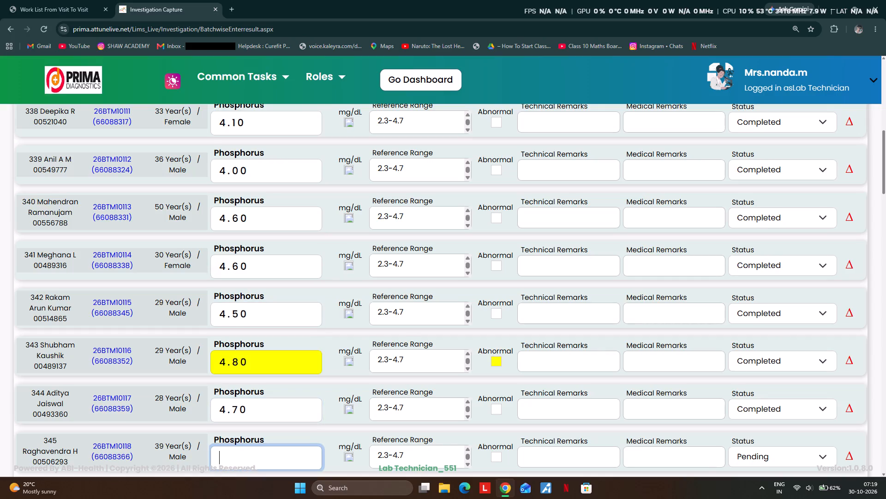
drag(258, 361, 173, 353)
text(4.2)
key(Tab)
scroll(205, 370, down, 3)
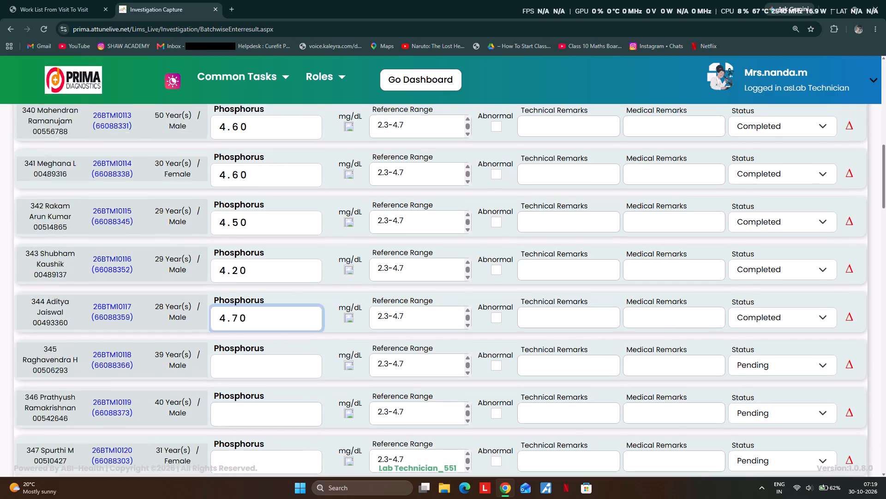
drag(275, 286, 195, 279)
click(252, 266)
drag(266, 270, 192, 269)
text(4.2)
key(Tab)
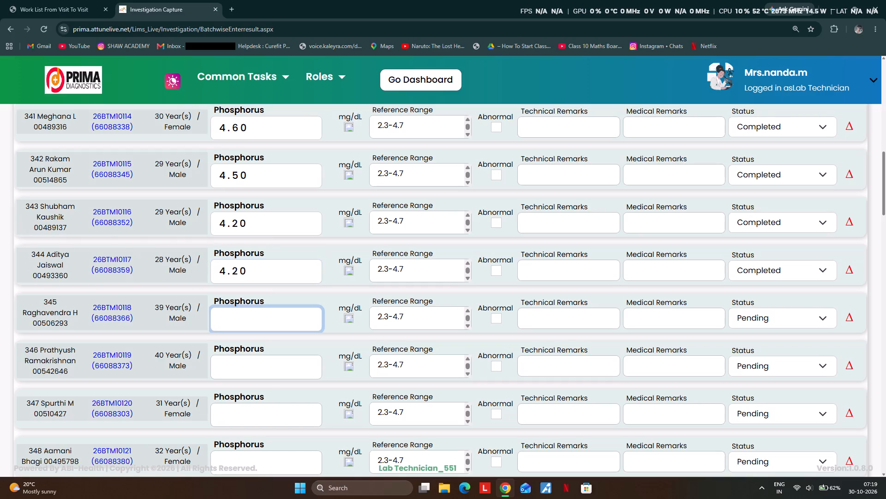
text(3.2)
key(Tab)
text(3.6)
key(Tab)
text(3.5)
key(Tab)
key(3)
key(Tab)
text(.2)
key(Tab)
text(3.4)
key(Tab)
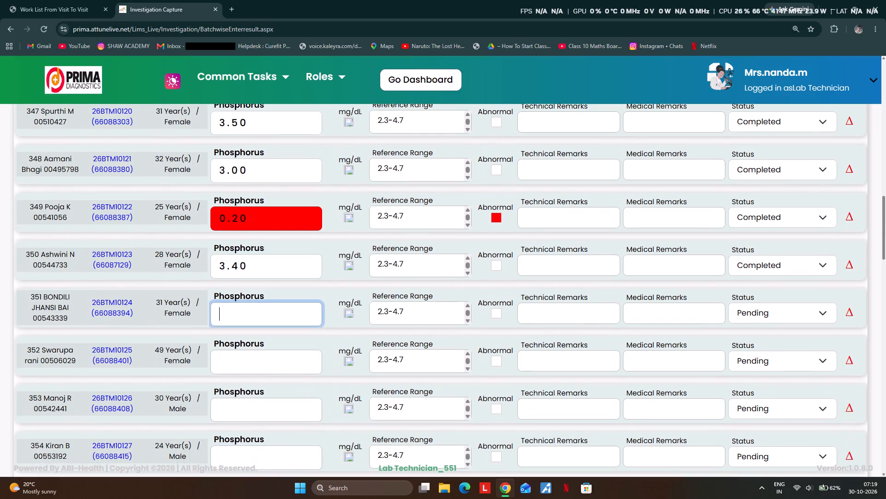
drag(258, 223, 177, 224)
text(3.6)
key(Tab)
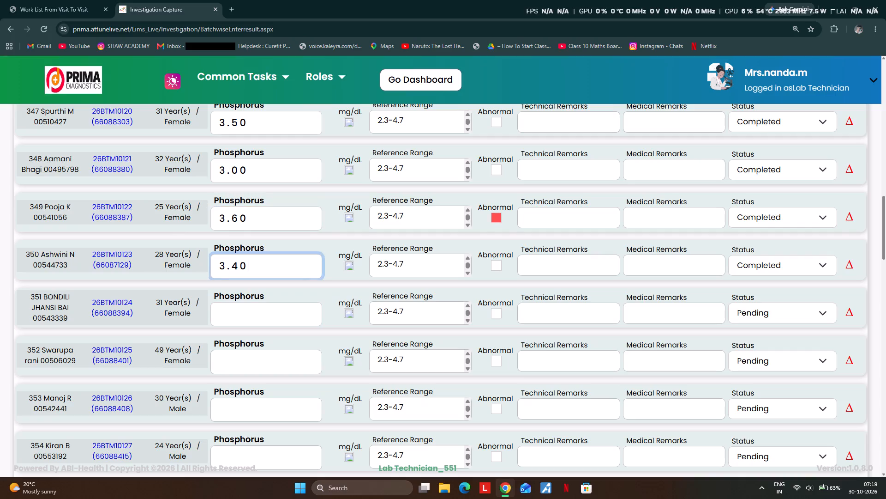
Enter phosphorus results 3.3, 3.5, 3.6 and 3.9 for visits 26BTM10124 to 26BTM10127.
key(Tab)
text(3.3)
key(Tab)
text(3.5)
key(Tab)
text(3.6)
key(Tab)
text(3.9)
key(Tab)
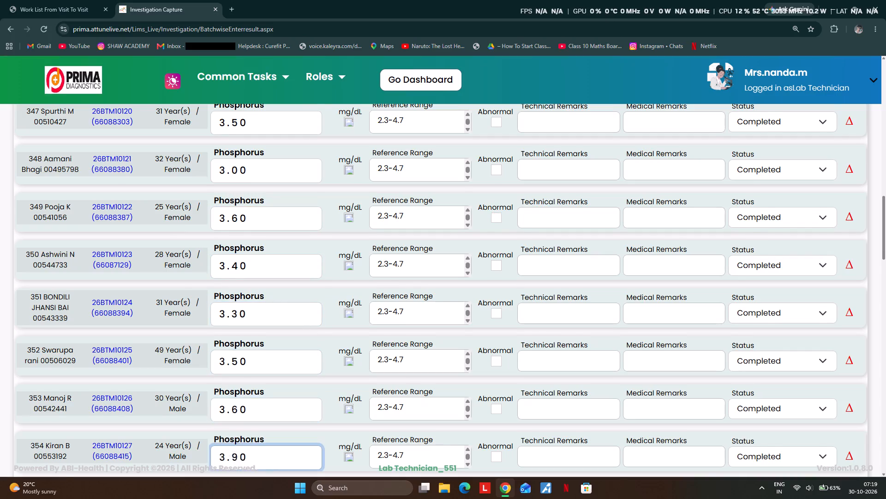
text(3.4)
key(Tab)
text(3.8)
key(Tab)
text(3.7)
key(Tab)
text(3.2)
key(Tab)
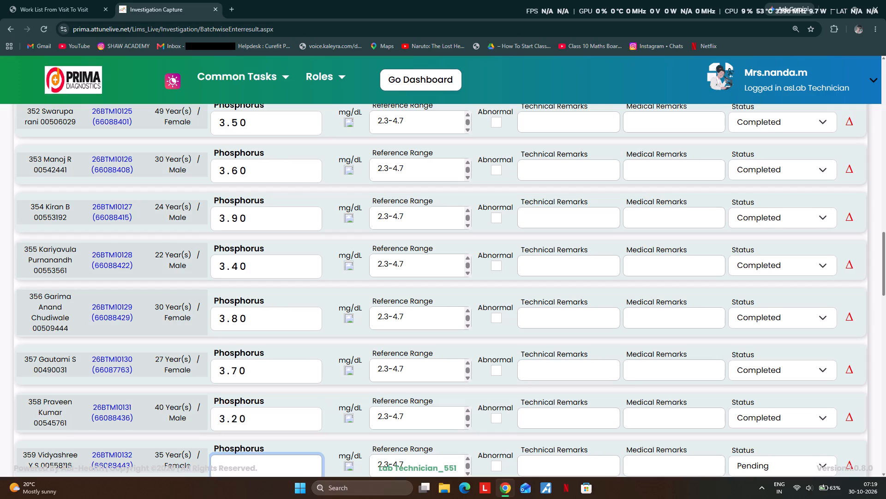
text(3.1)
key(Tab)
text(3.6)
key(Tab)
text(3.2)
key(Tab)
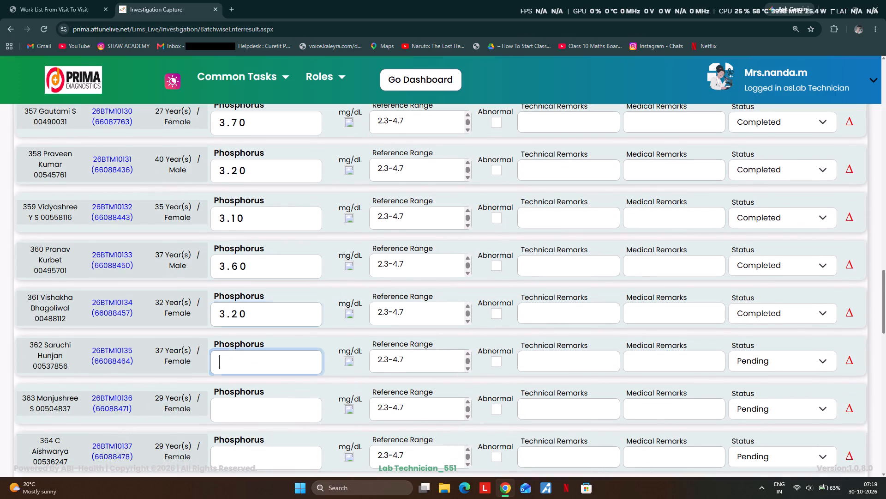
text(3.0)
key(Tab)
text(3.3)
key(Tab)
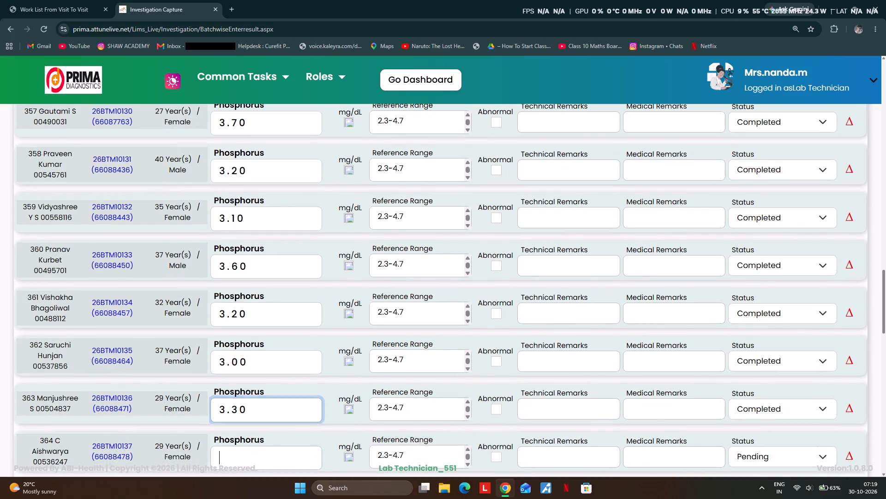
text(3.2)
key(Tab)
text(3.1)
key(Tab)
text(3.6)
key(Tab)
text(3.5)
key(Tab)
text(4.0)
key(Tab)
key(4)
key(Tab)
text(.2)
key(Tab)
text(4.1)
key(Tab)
scroll(176, 230, down, 2)
scroll(176, 231, up, 3)
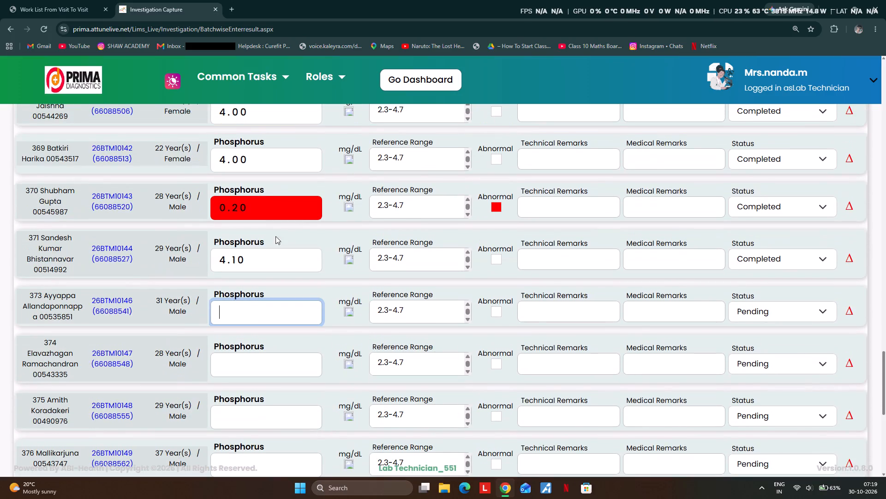
drag(273, 213, 166, 206)
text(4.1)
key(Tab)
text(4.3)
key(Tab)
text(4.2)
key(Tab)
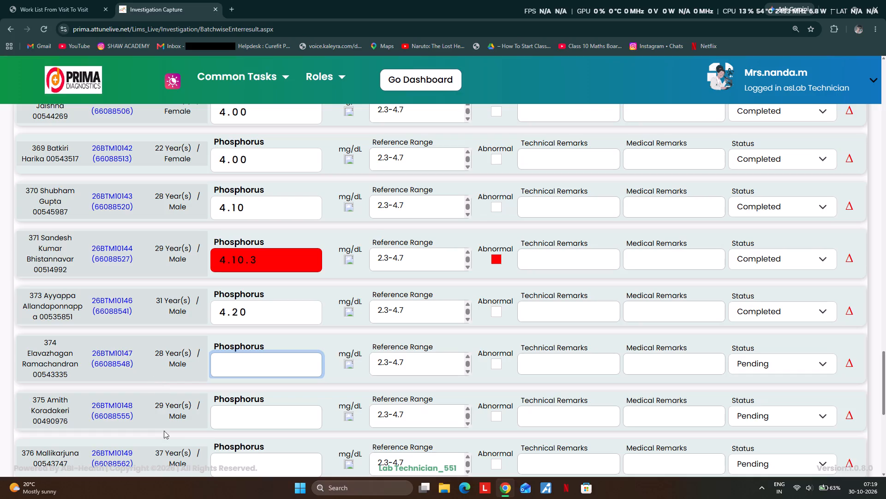
drag(269, 262, 180, 264)
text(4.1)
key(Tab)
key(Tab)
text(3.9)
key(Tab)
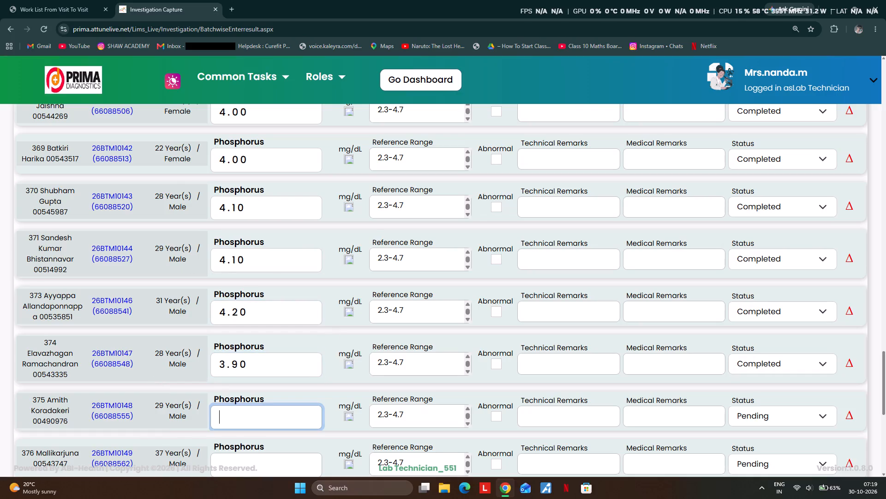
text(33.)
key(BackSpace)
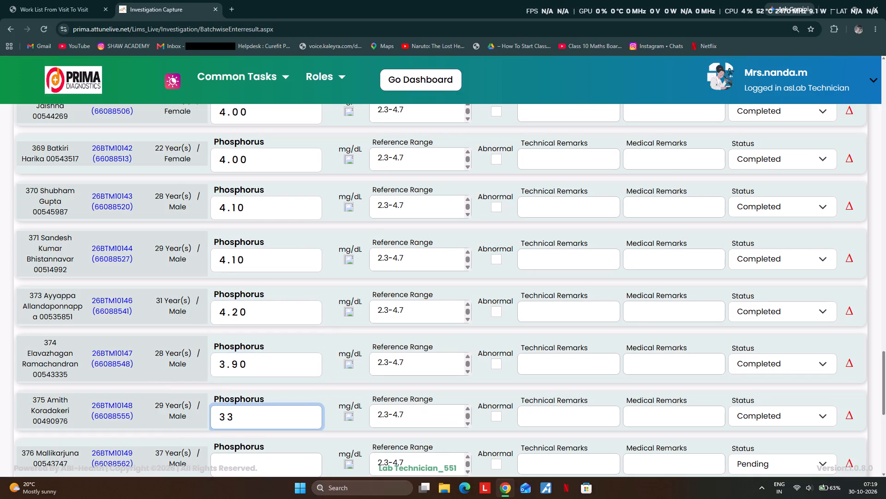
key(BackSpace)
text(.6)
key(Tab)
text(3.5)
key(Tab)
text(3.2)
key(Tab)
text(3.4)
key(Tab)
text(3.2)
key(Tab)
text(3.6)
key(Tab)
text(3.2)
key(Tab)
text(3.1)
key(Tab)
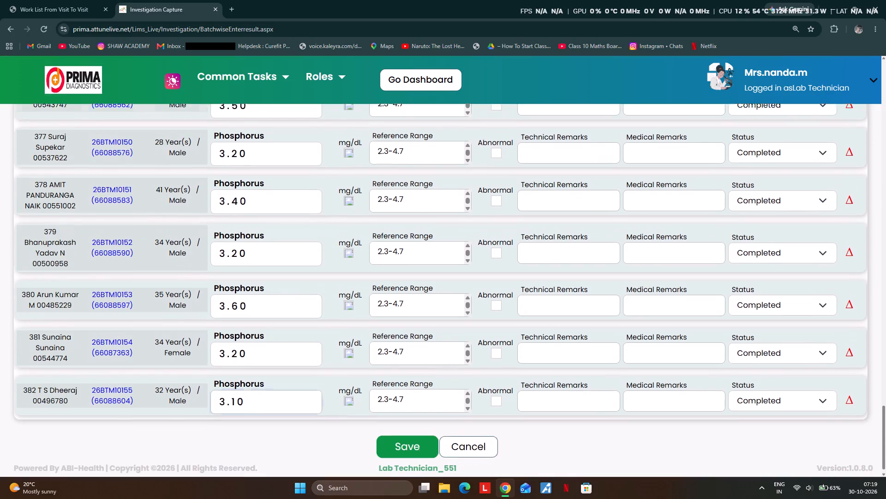
Save the entered batch of phosphorus results.
scroll(209, 269, down, 1)
drag(411, 433, 406, 440)
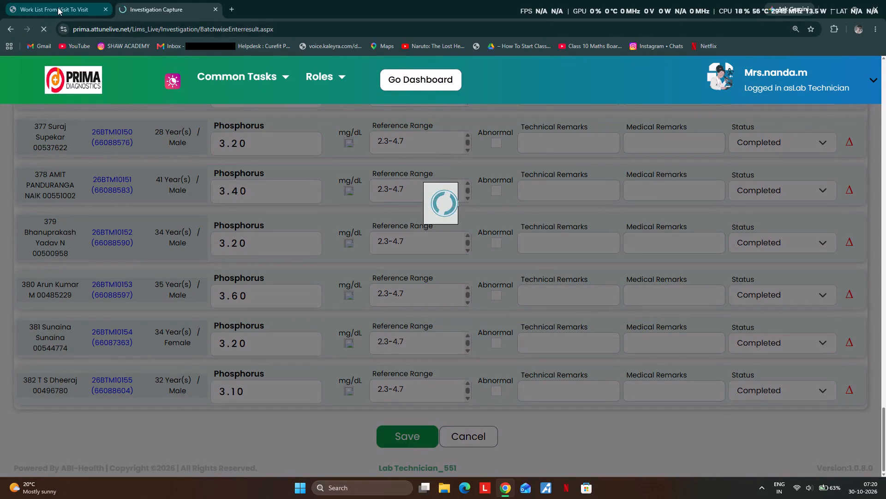
click(58, 7)
scroll(314, 325, down, 12)
scroll(433, 370, down, 5)
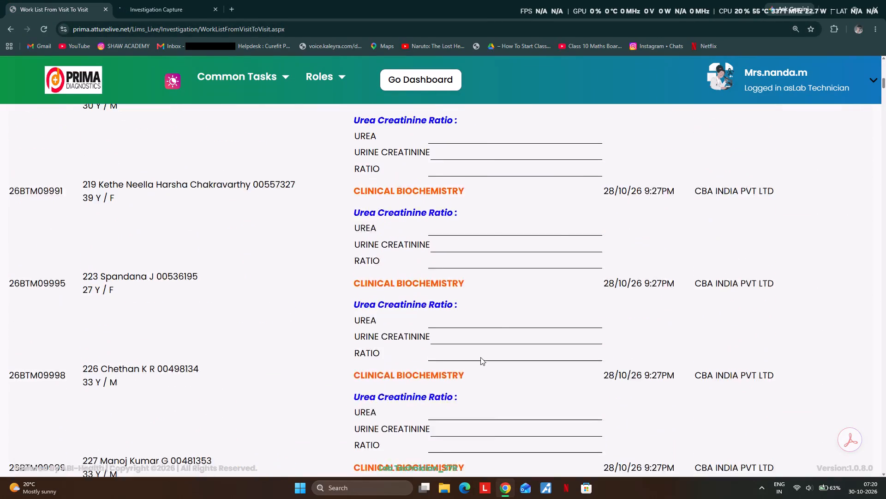
scroll(480, 357, down, 12)
scroll(460, 349, up, 3)
scroll(460, 349, down, 3)
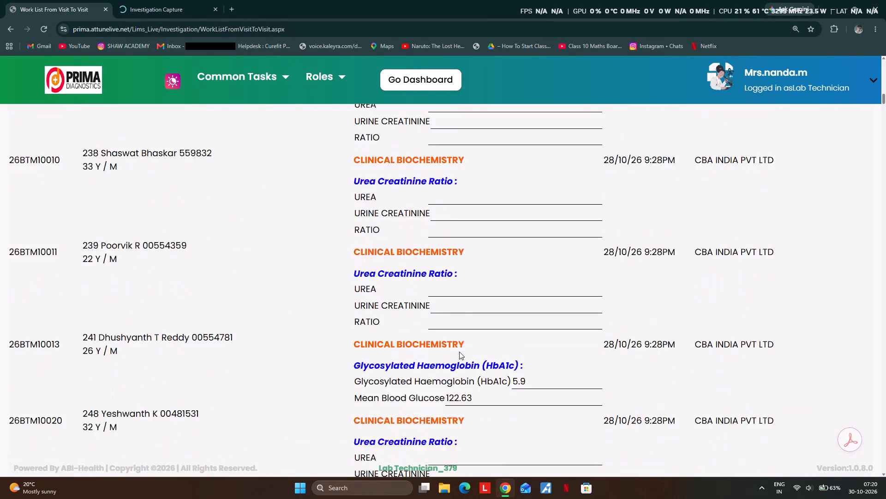
scroll(459, 352, down, 12)
scroll(462, 354, up, 1)
scroll(462, 354, down, 7)
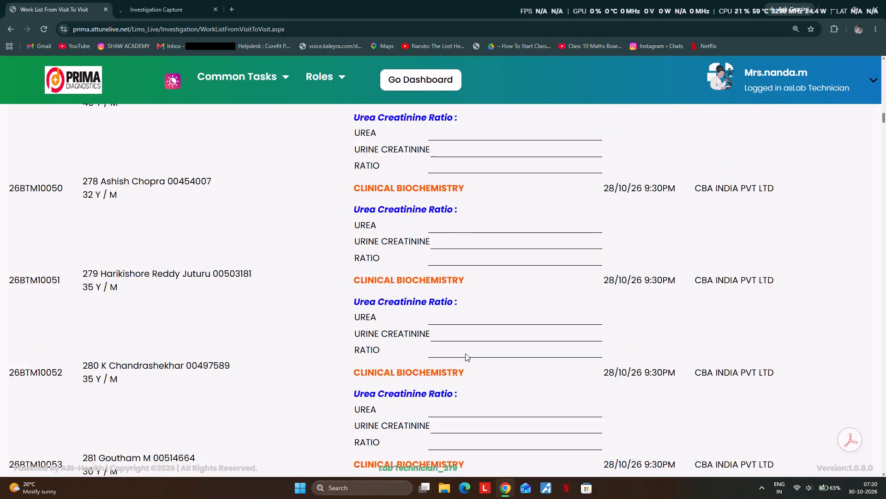
scroll(465, 353, down, 5)
scroll(266, 317, down, 17)
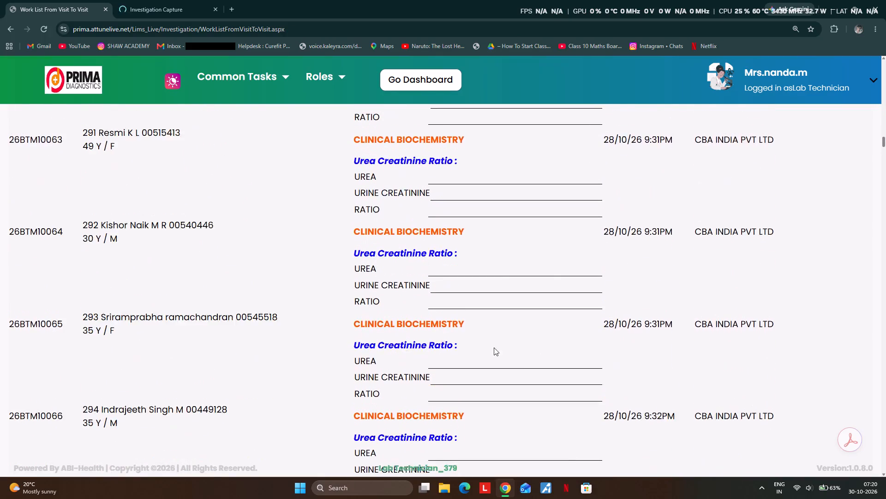
scroll(494, 347, down, 9)
scroll(778, 294, up, 1)
scroll(394, 214, down, 6)
scroll(471, 295, down, 2)
scroll(509, 296, up, 1)
scroll(524, 295, down, 9)
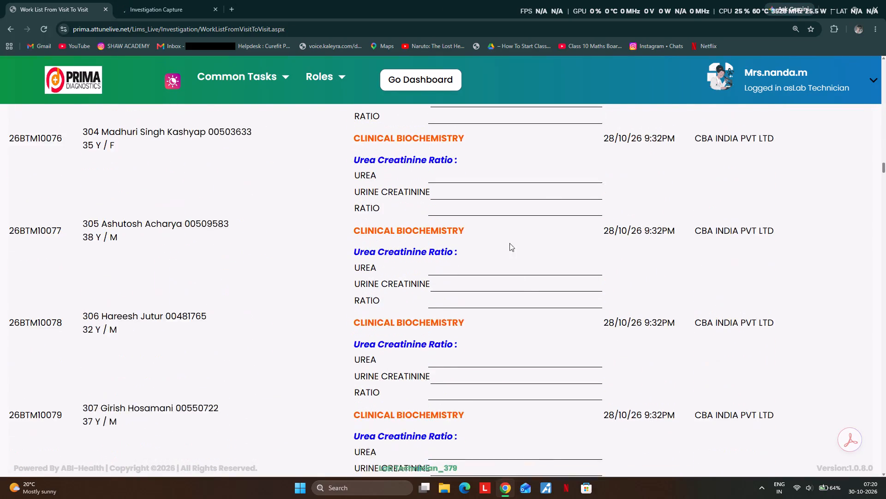
scroll(509, 243, down, 13)
click(166, 7)
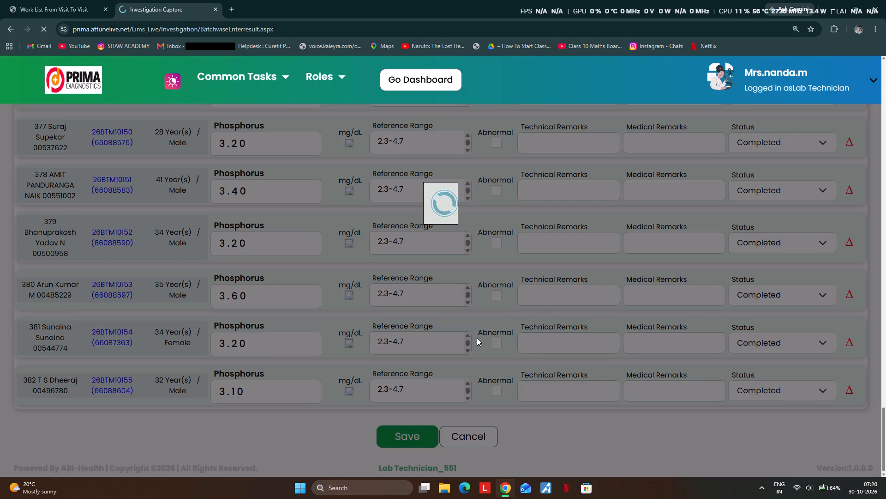
scroll(481, 339, down, 3)
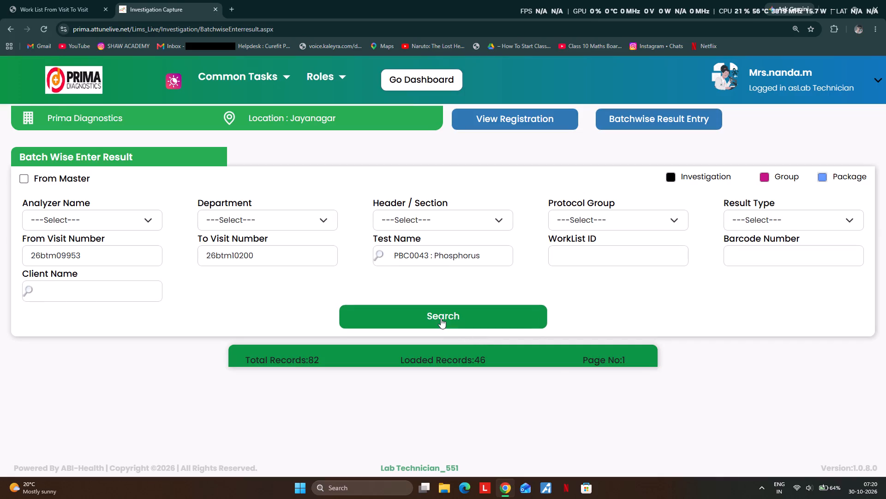
click(441, 318)
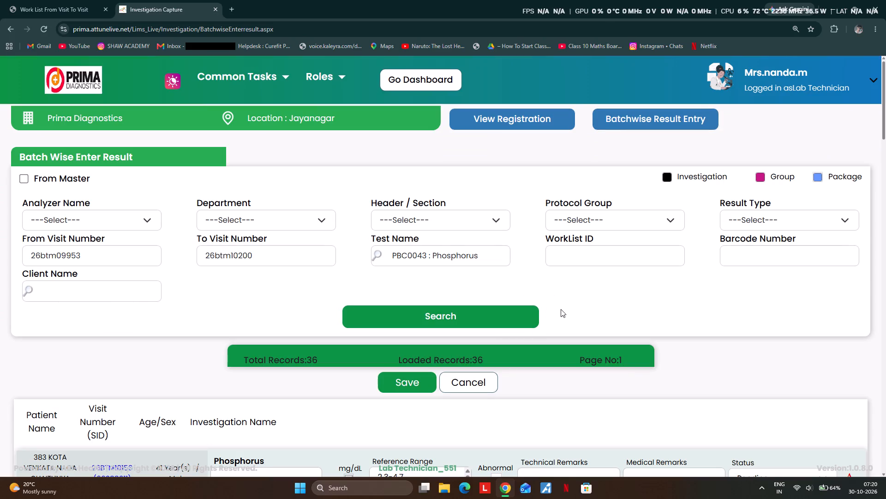
scroll(639, 298, down, 2)
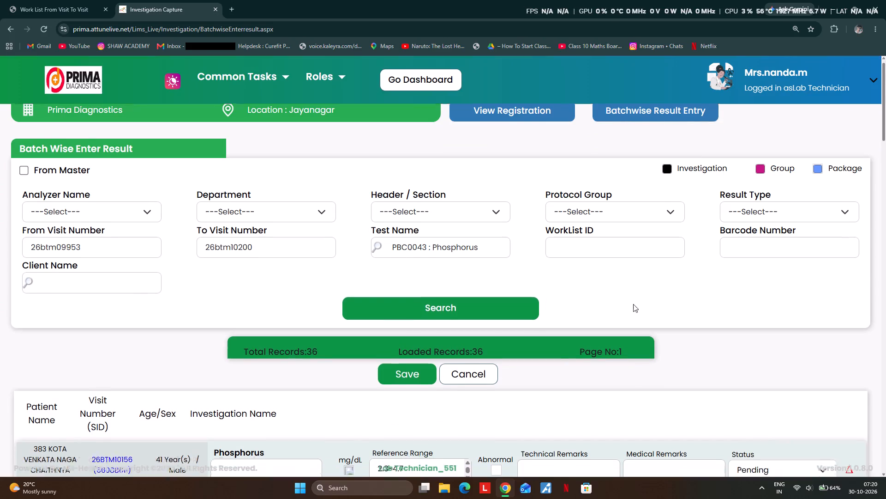
scroll(633, 304, down, 1)
scroll(450, 337, down, 1)
click(253, 338)
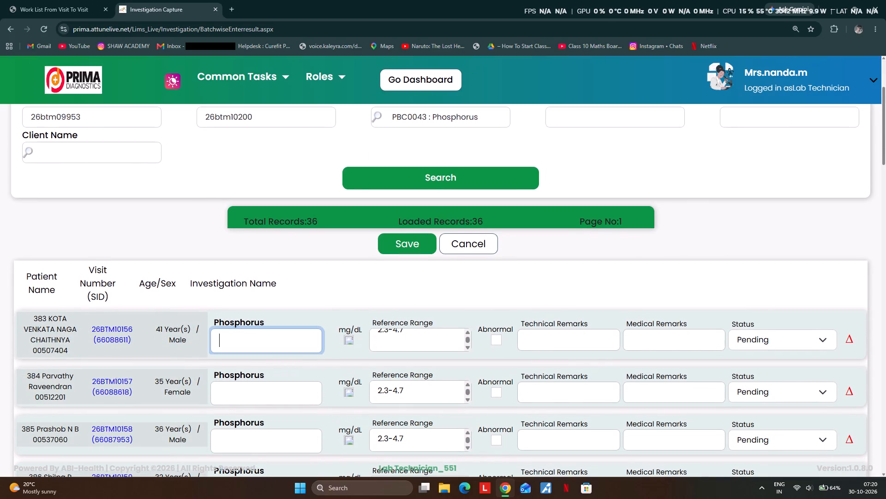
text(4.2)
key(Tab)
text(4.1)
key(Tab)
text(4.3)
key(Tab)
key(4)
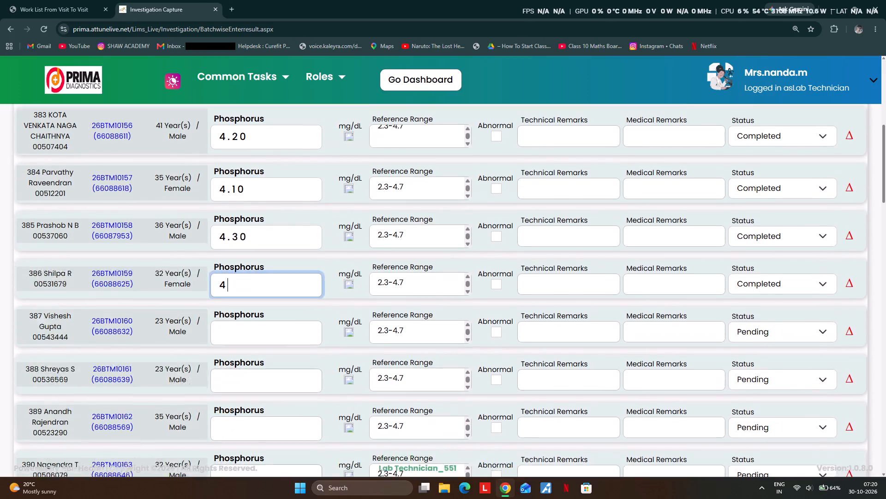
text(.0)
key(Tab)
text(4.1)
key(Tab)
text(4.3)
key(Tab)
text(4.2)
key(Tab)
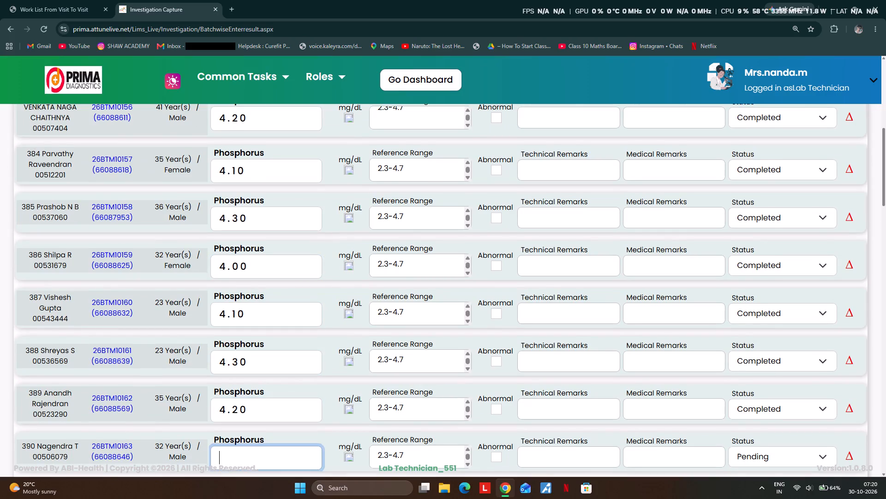
scroll(290, 386, down, 2)
click(265, 363)
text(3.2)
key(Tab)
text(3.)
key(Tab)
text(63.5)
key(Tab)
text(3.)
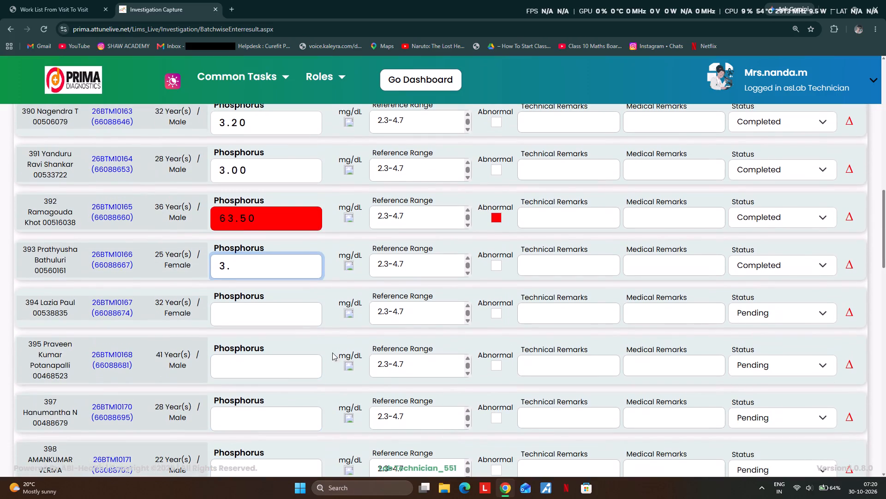
drag(276, 220, 166, 221)
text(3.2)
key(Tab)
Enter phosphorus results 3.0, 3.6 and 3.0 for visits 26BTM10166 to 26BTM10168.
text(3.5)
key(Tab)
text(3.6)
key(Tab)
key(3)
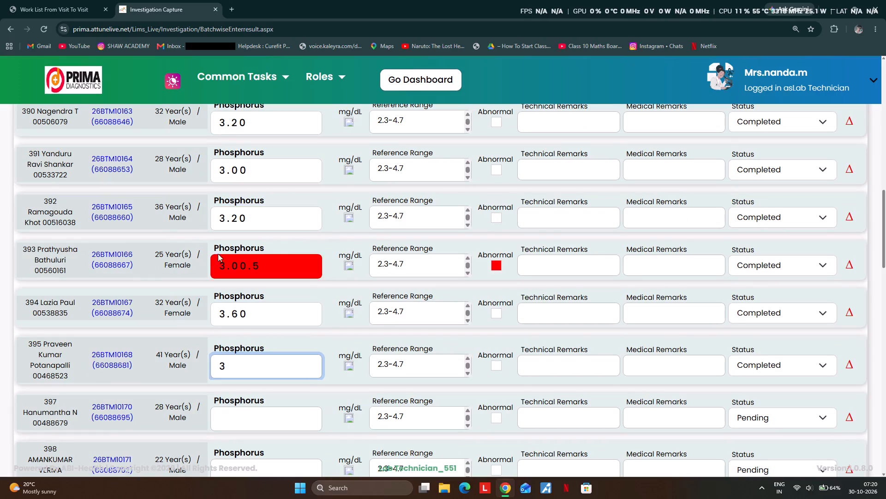
drag(276, 268, 160, 272)
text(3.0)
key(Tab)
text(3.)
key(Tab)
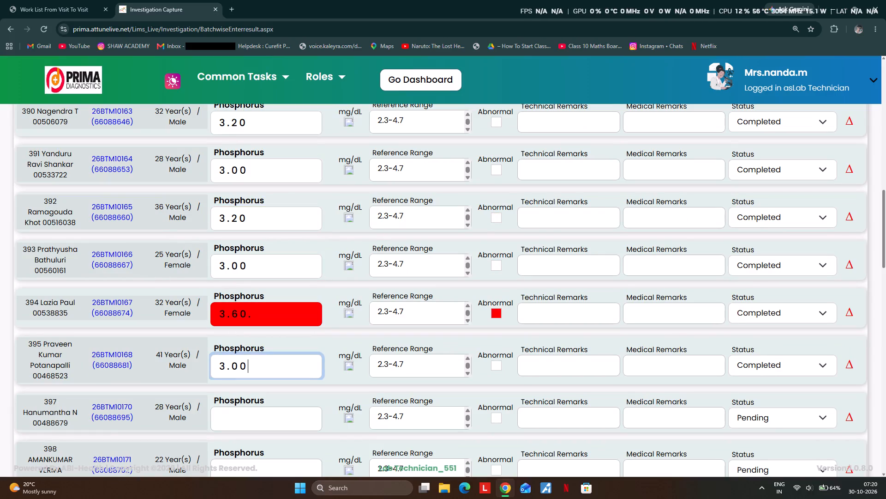
click(261, 316)
key(BackSpace)
key(Tab)
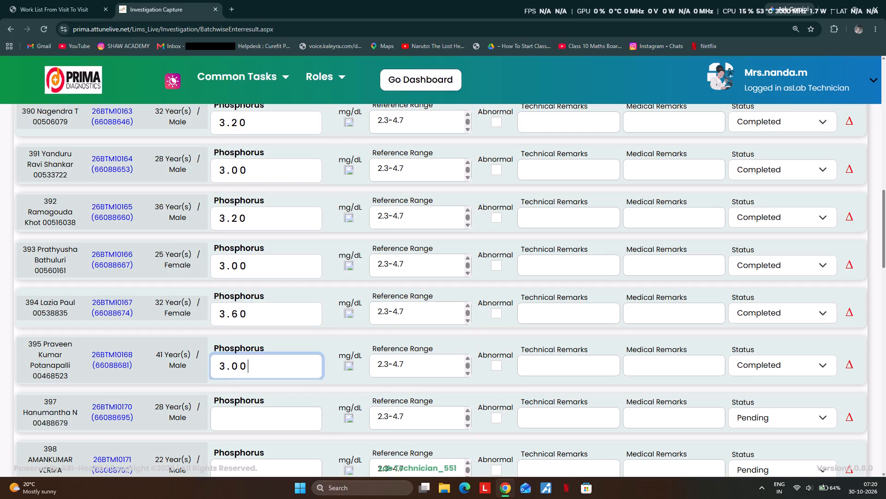
key(Tab)
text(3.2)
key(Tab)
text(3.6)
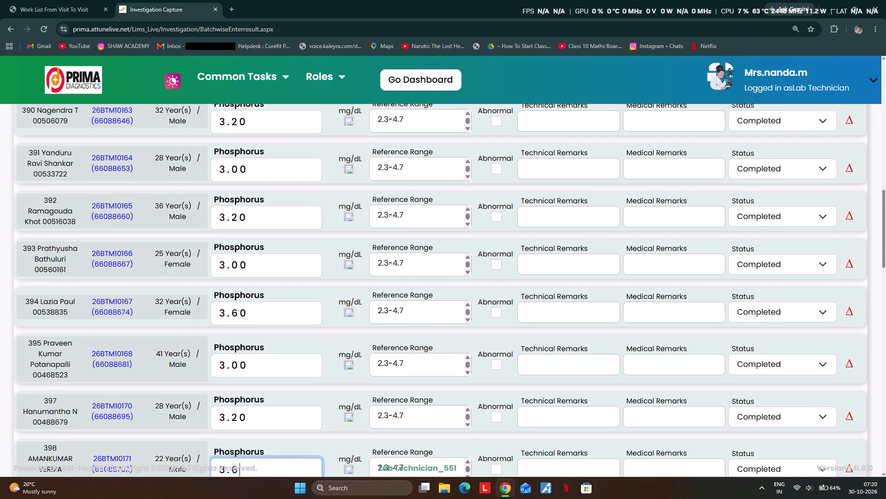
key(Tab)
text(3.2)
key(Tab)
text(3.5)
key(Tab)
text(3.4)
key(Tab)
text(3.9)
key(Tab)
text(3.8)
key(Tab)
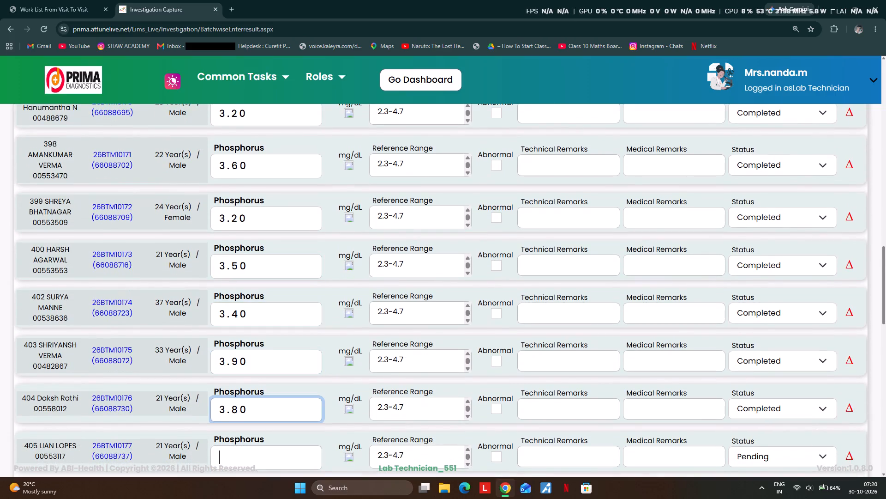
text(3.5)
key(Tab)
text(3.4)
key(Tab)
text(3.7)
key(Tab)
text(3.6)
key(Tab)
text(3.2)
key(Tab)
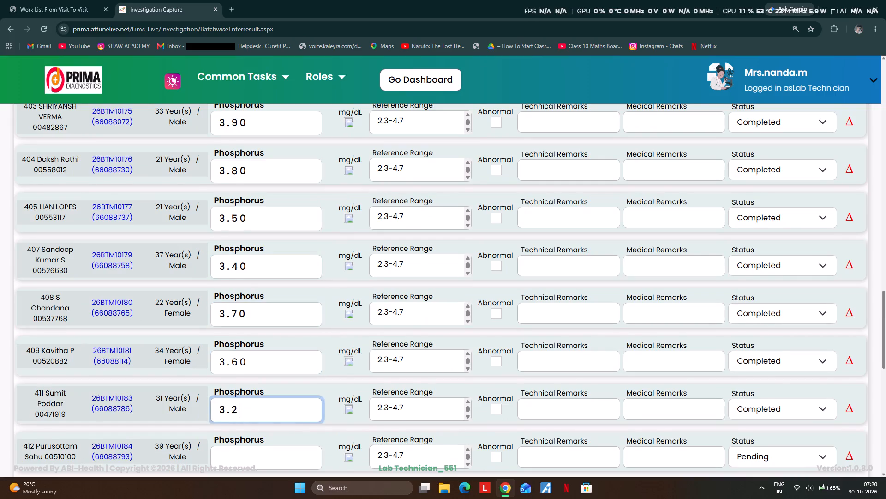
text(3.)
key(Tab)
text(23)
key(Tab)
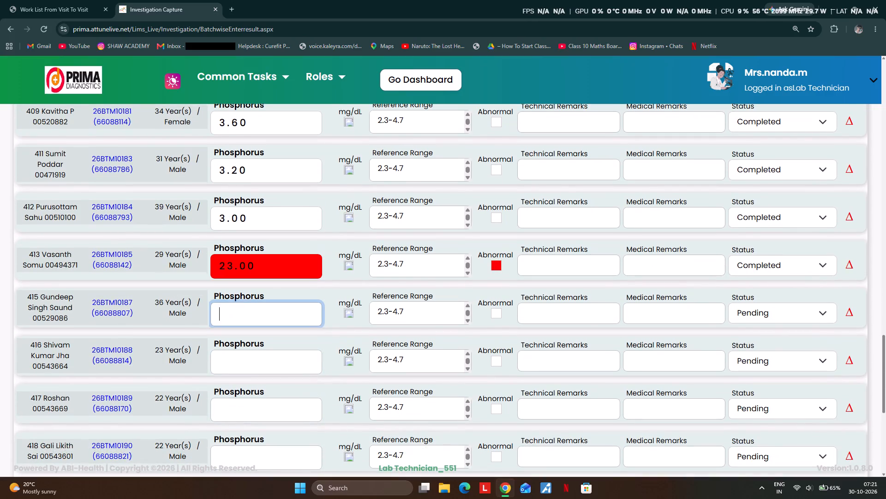
drag(267, 266, 162, 254)
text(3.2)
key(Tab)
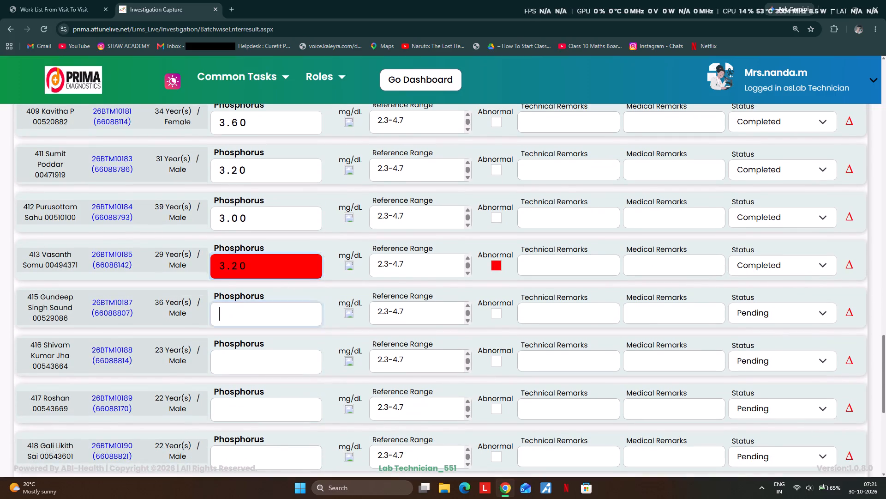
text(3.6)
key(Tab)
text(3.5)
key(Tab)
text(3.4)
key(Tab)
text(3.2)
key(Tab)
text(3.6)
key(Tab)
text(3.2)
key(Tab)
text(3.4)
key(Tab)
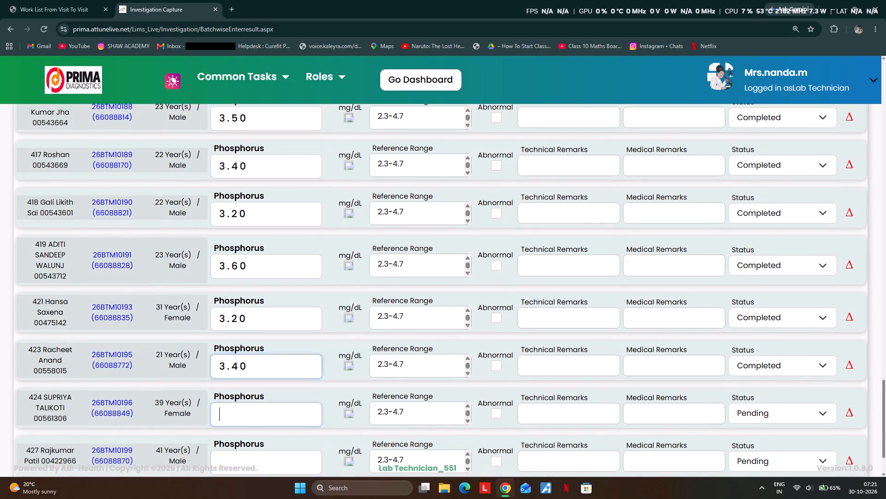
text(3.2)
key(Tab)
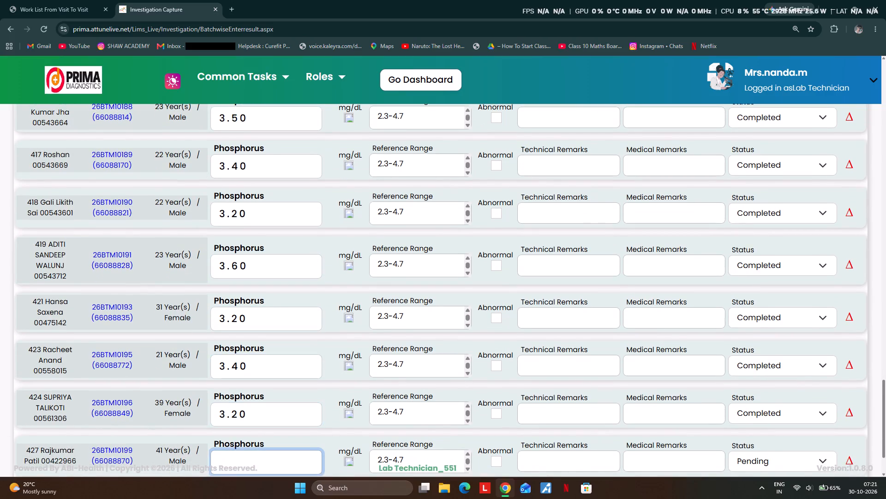
scroll(287, 285, down, 4)
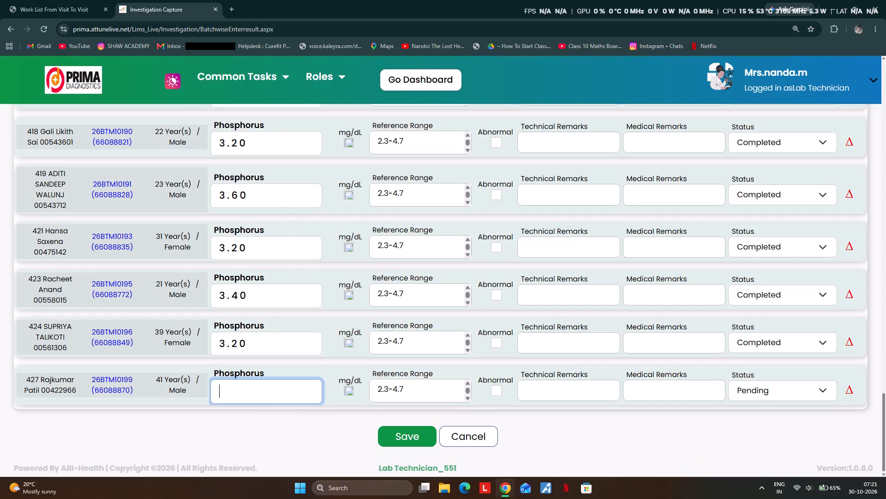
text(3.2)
Save the entered batch of phosphorus results.
click(410, 436)
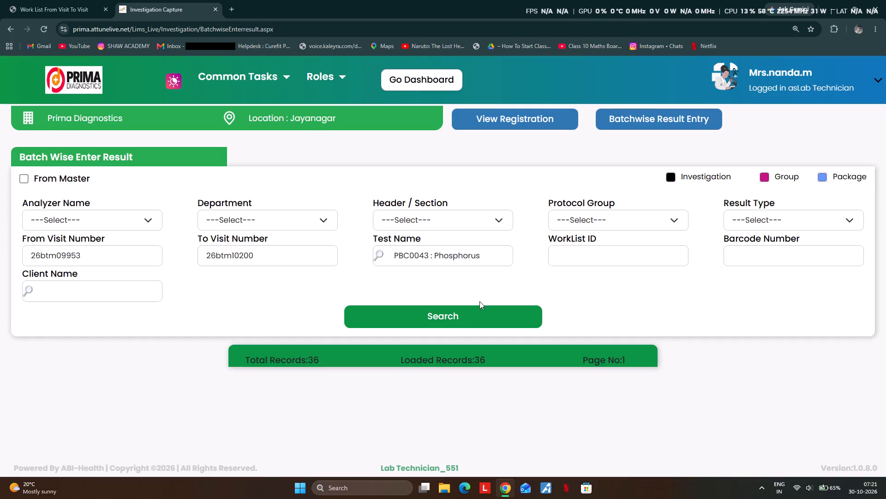
click(459, 309)
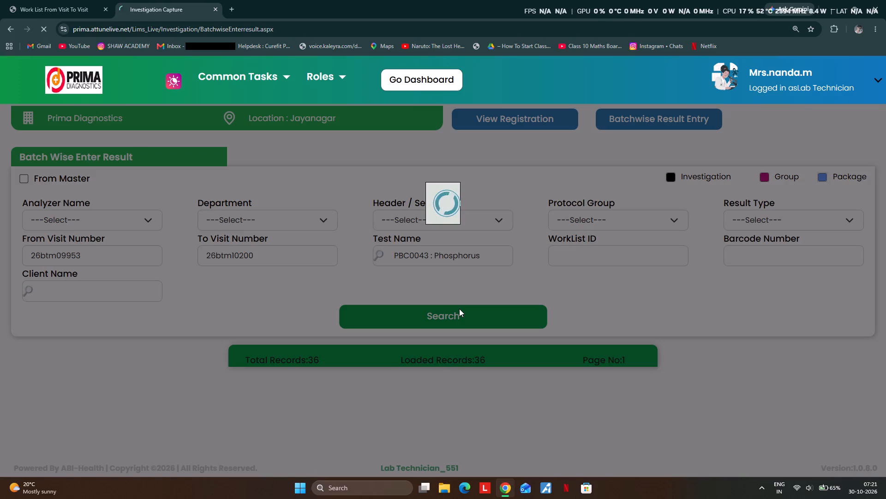
scroll(635, 316, down, 4)
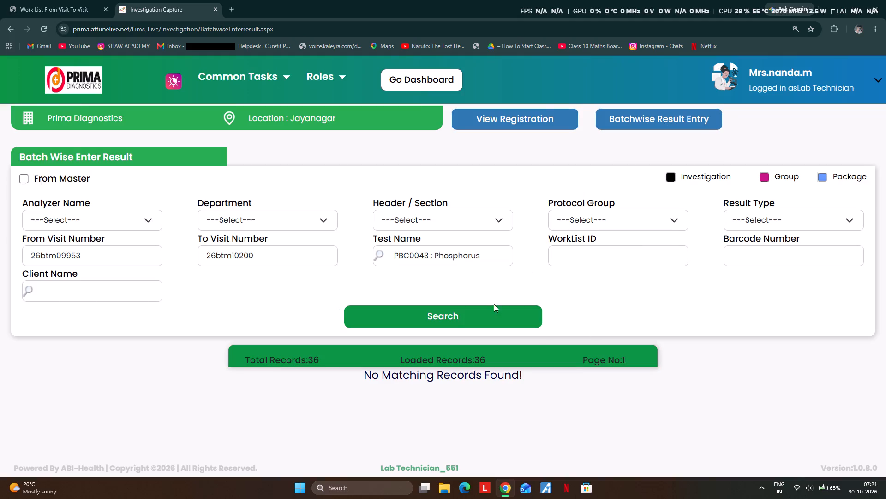
click(476, 318)
click(418, 313)
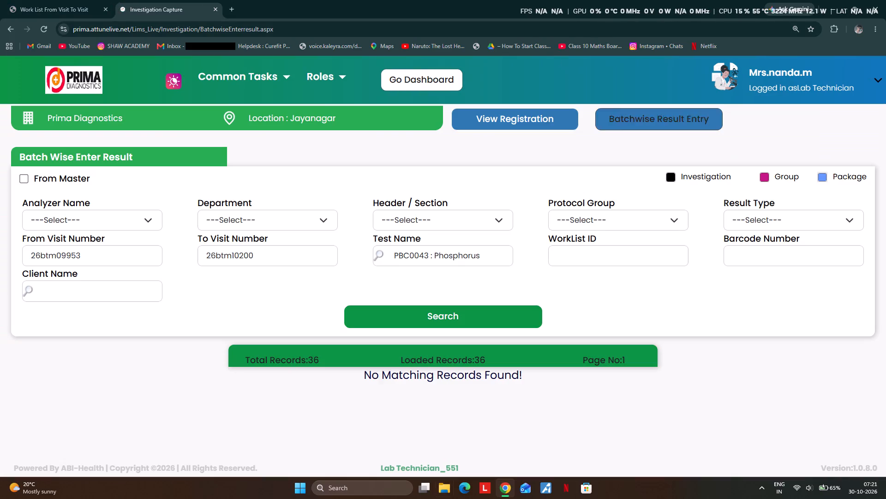
Switch the login role from Lab Technician to SrLabTech at the Jayanagar location.
click(769, 85)
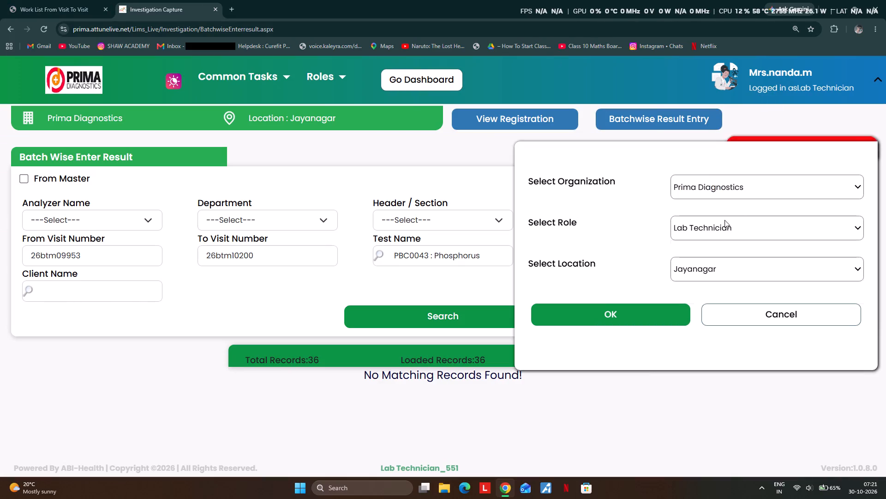
drag(724, 220, 720, 226)
click(701, 300)
click(659, 310)
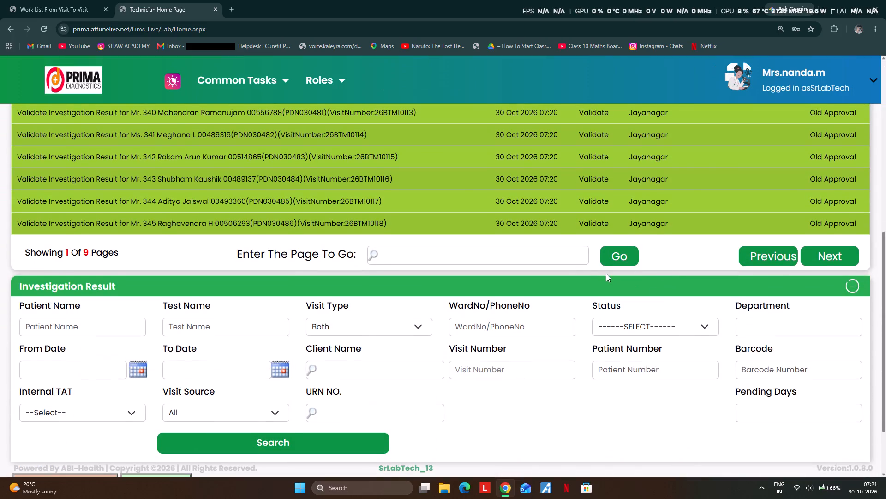
Open batch-wise validation and search for results of the CLINICAL BIOCHEMISTRY department.
scroll(466, 194, up, 9)
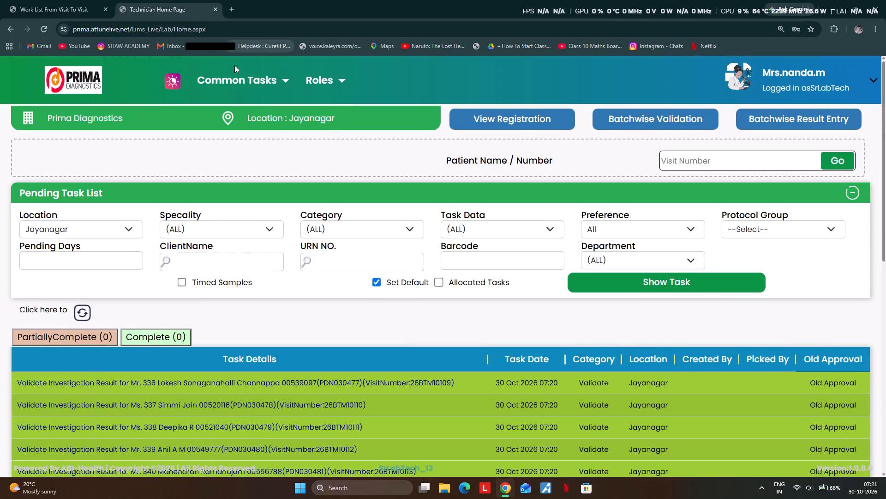
drag(230, 70, 230, 74)
click(229, 85)
click(248, 122)
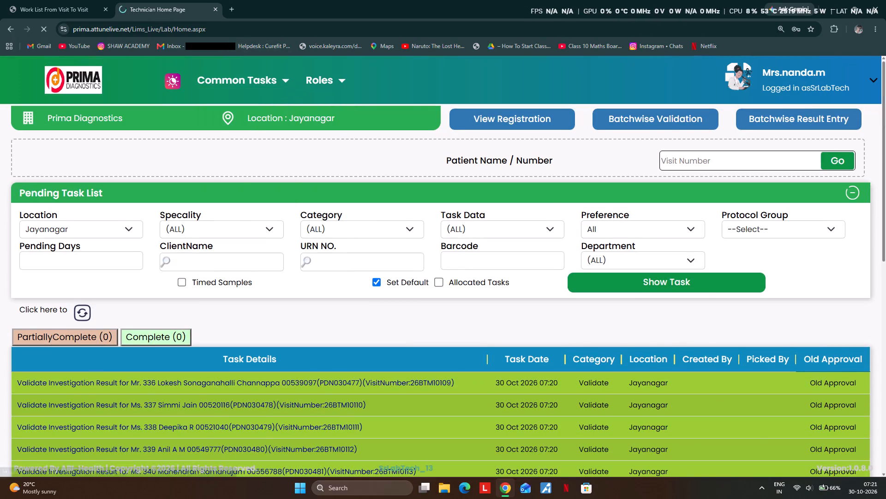
click(234, 219)
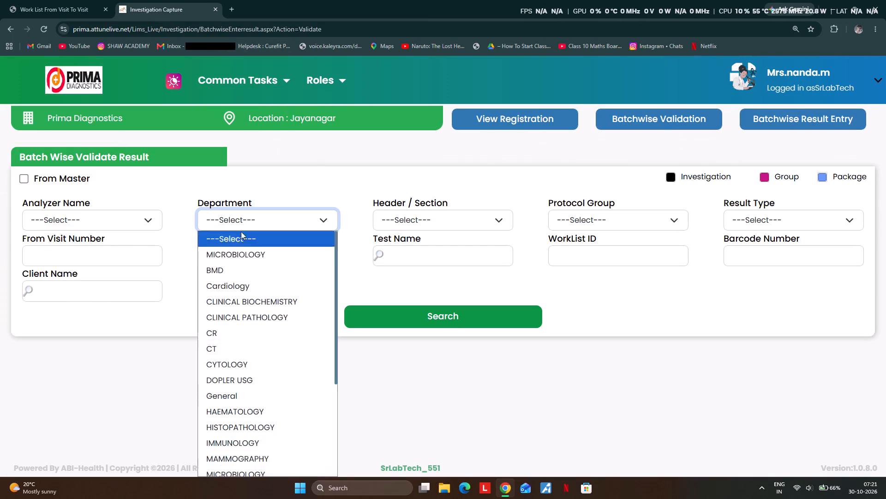
click(269, 306)
click(419, 315)
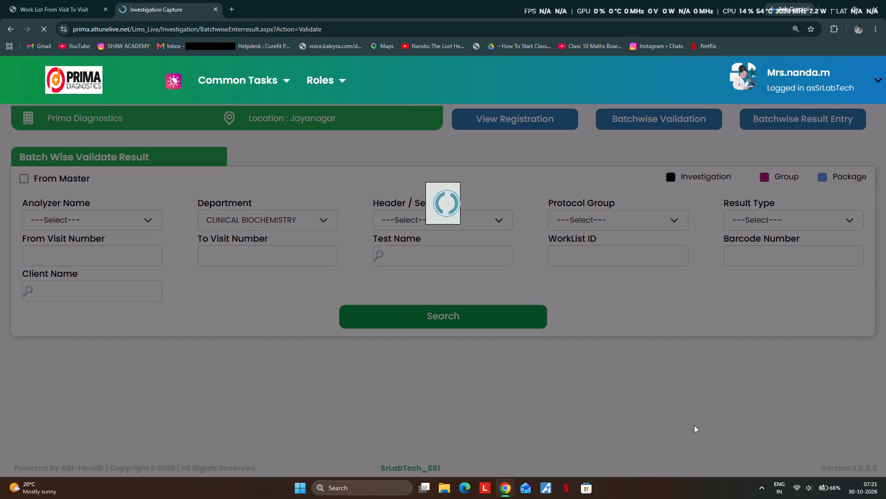
scroll(454, 409, down, 16)
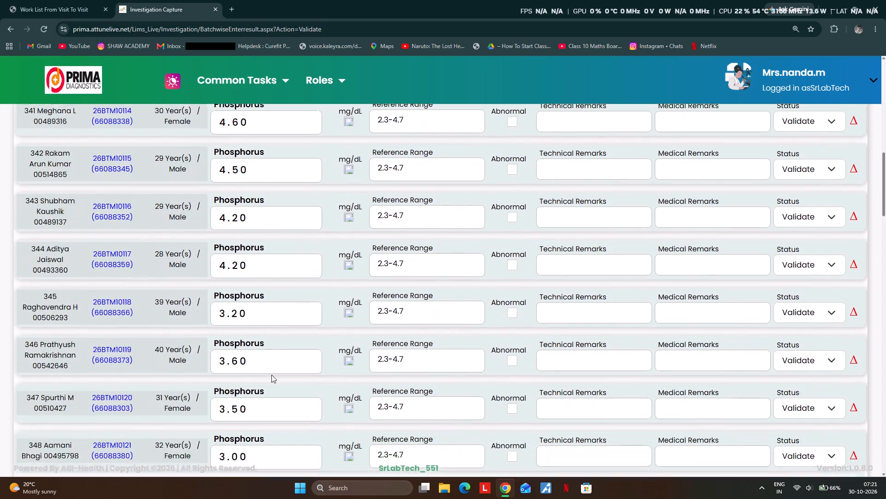
scroll(271, 375, down, 20)
scroll(271, 375, down, 9)
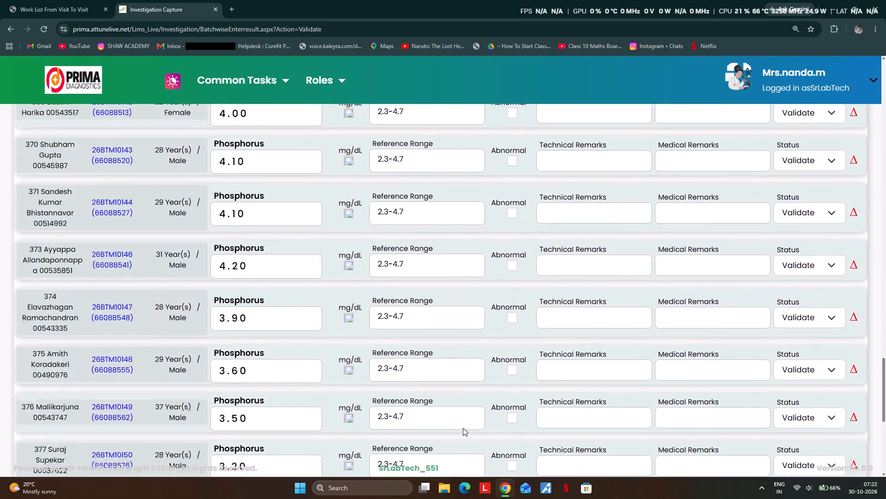
scroll(463, 428, down, 4)
scroll(469, 430, up, 1)
scroll(469, 430, down, 8)
scroll(470, 434, up, 3)
scroll(470, 435, down, 2)
scroll(419, 448, down, 5)
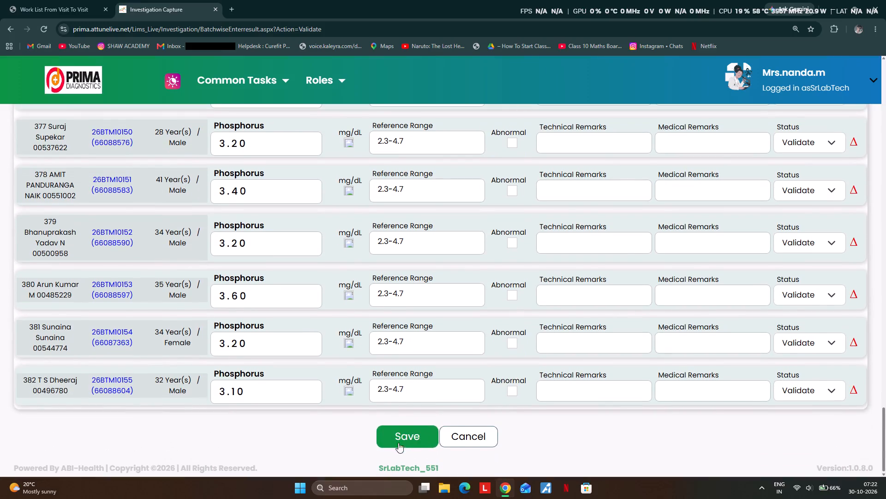
click(396, 439)
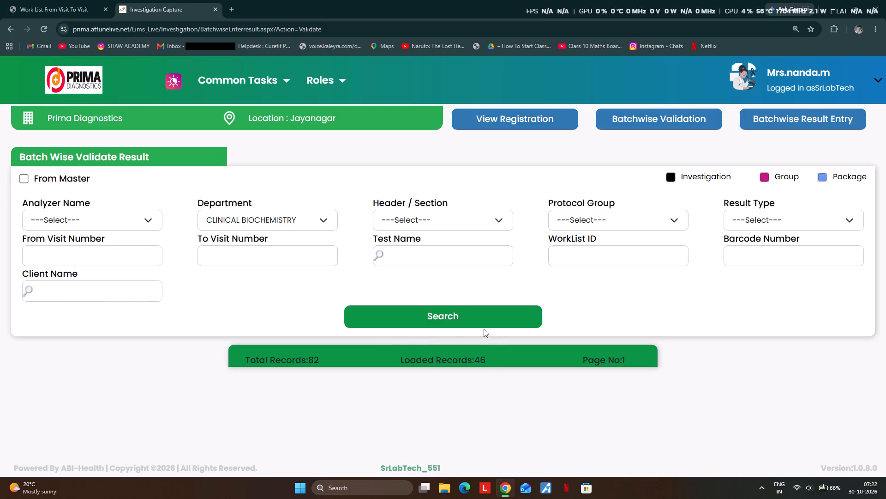
Search the CLINICAL BIOCHEMISTRY department again for the remaining results to validate.
click(444, 318)
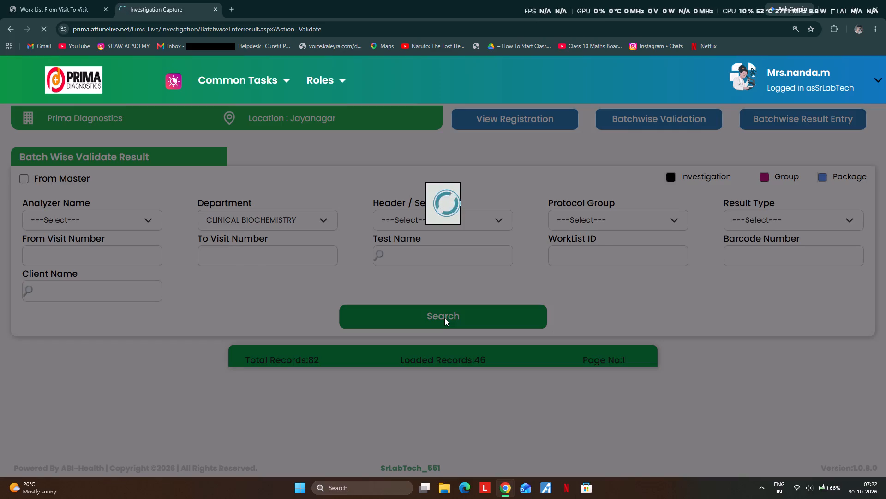
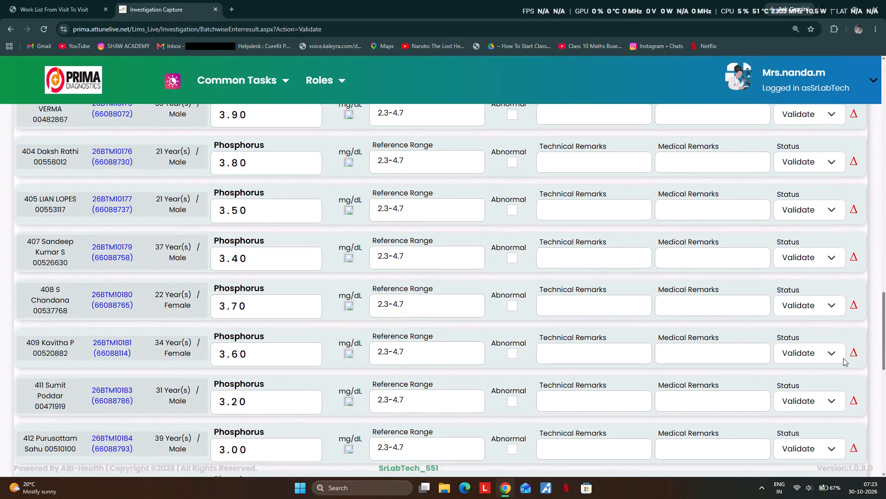
scroll(843, 358, up, 1)
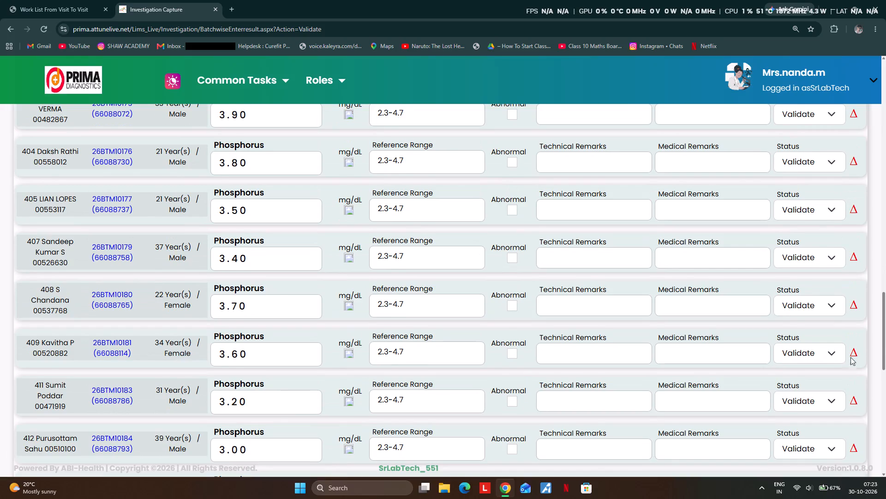
scroll(850, 357, up, 1)
scroll(885, 232, down, 10)
scroll(876, 323, down, 9)
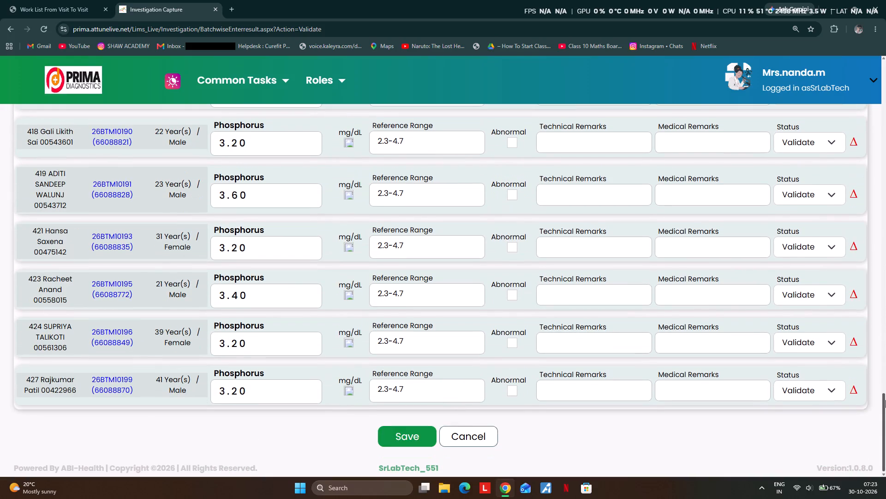
click(407, 436)
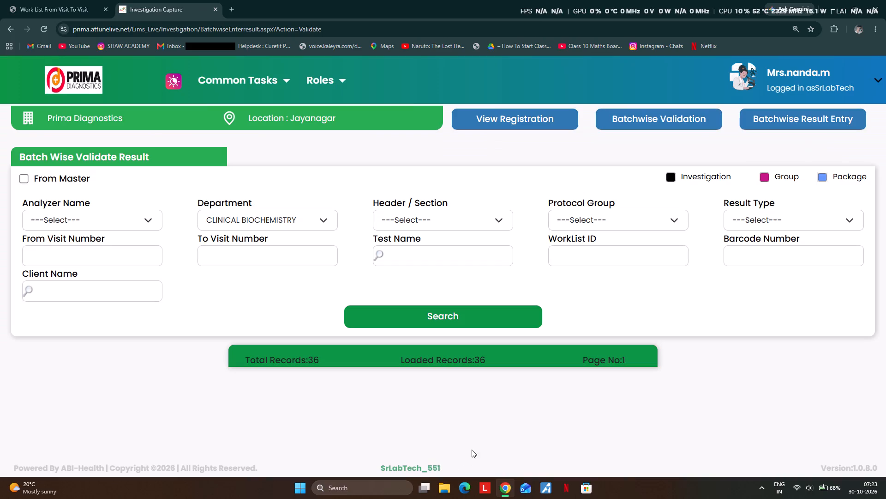
Search the CLINICAL BIOCHEMISTRY department again for any results still awaiting validation.
click(424, 314)
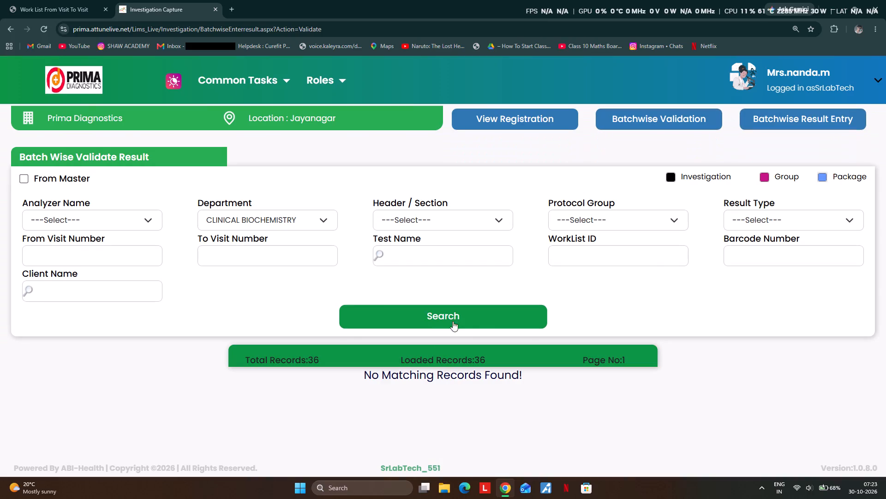
scroll(485, 280, down, 4)
scroll(422, 305, up, 4)
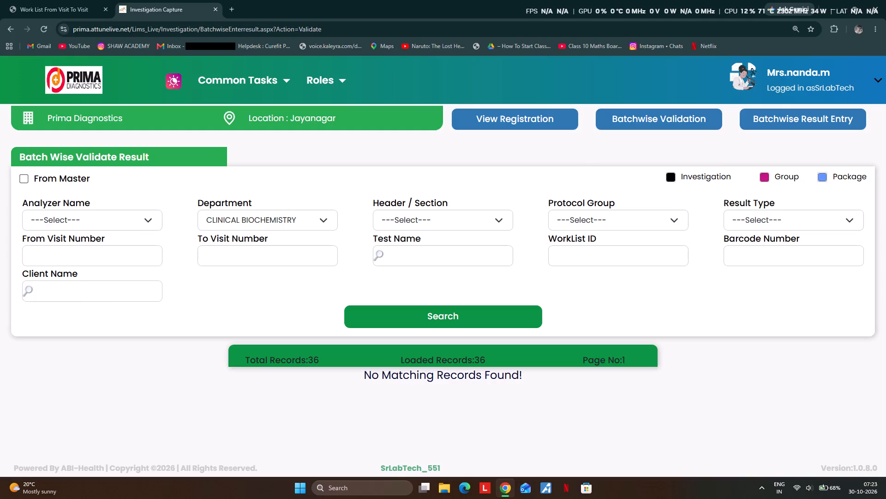
Switch the login role from SrLabTech to Lab Technician at the Jayanagar location.
click(766, 83)
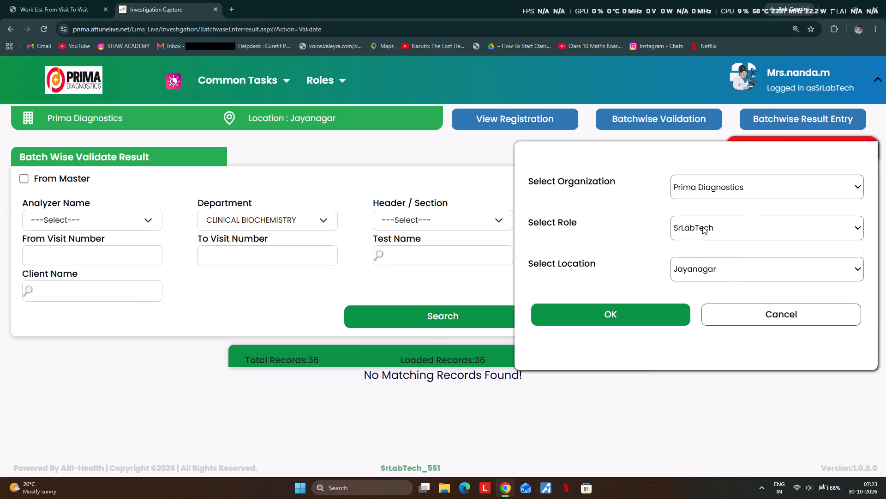
click(702, 226)
click(688, 262)
click(628, 310)
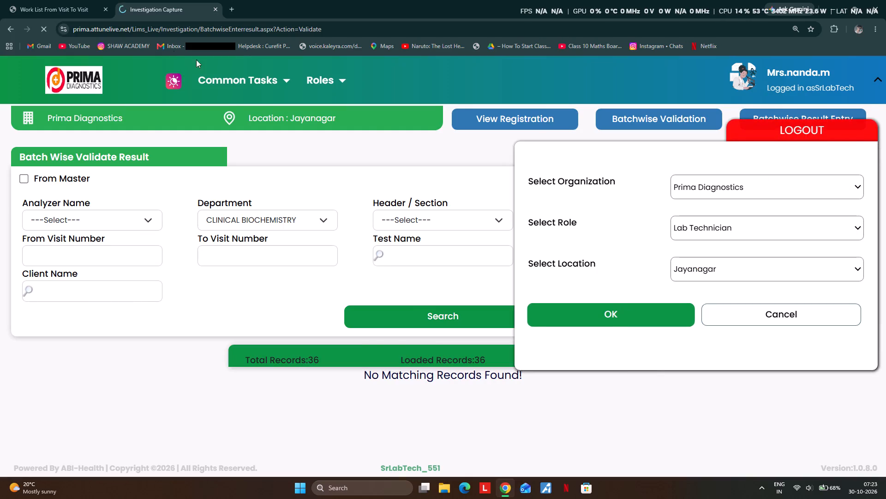
Return to the visit-to-visit work list and regenerate it for CLINICAL BIOCHEMISTRY on 28-10-2026 with result values included.
click(72, 6)
scroll(542, 220, down, 14)
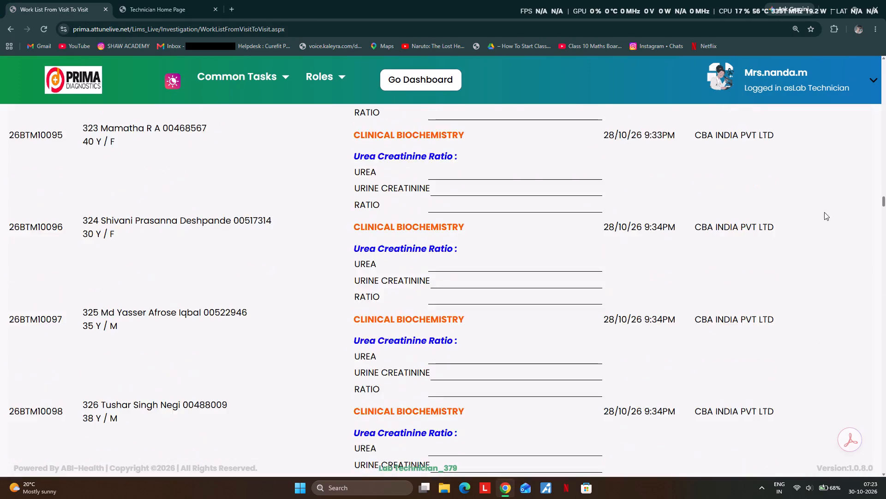
scroll(804, 220, up, 2)
scroll(797, 234, down, 1)
scroll(795, 240, up, 3)
drag(885, 202, 864, 103)
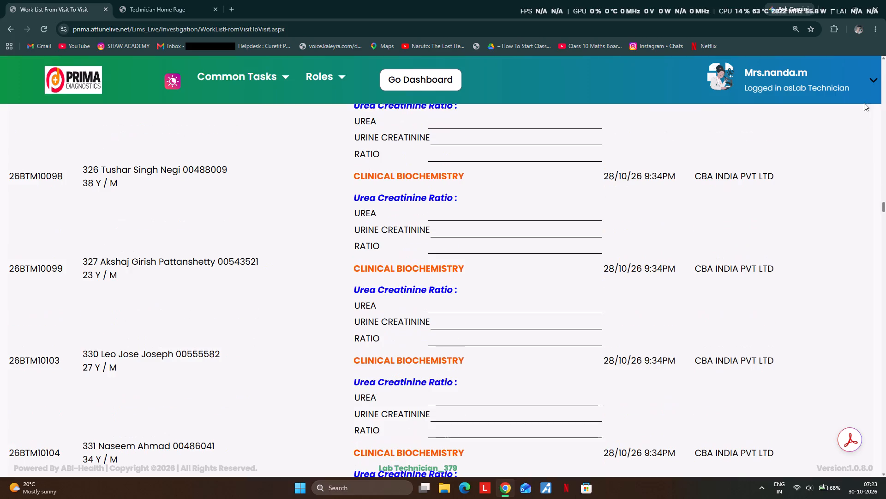
drag(864, 103, 862, 100)
scroll(778, 70, up, 20)
scroll(778, 70, up, 11)
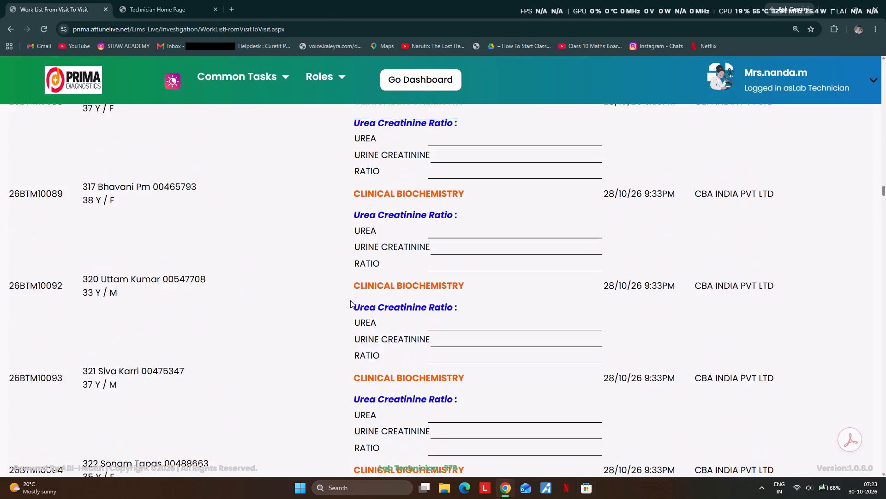
scroll(350, 300, up, 1)
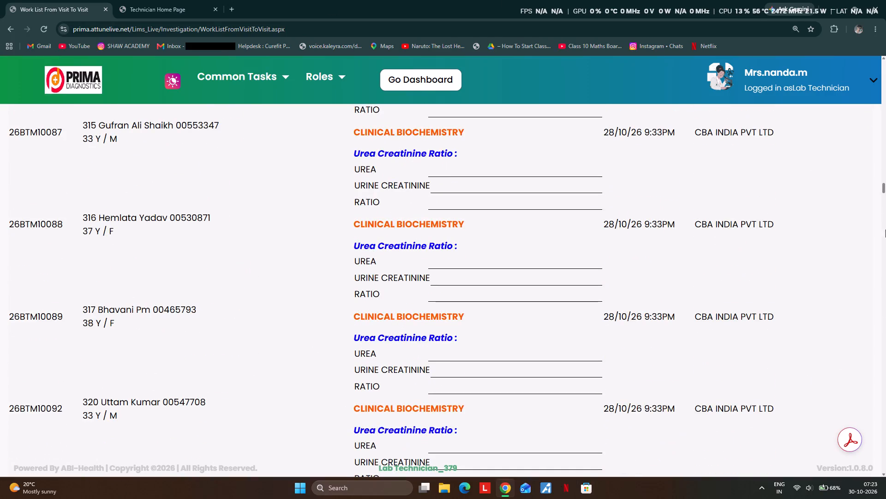
drag(883, 190, 885, 30)
click(412, 338)
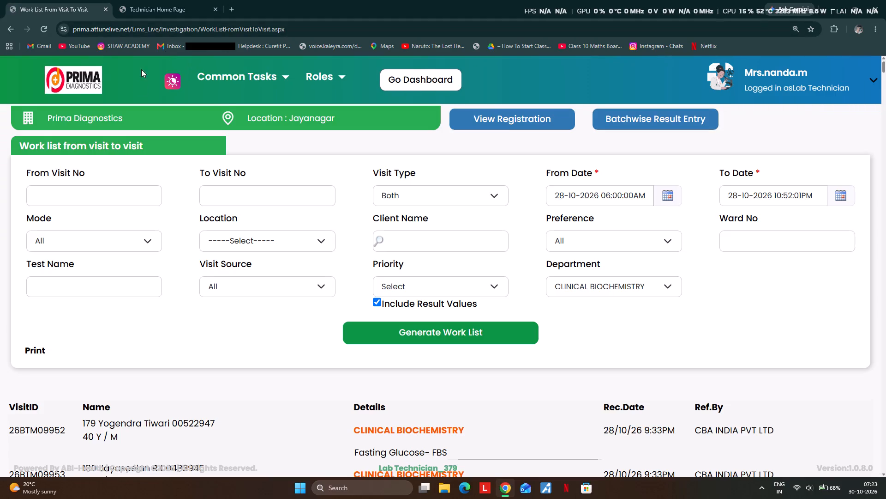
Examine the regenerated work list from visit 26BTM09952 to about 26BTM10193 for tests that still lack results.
scroll(229, 116, down, 7)
scroll(347, 168, up, 1)
scroll(356, 171, down, 6)
scroll(461, 236, down, 4)
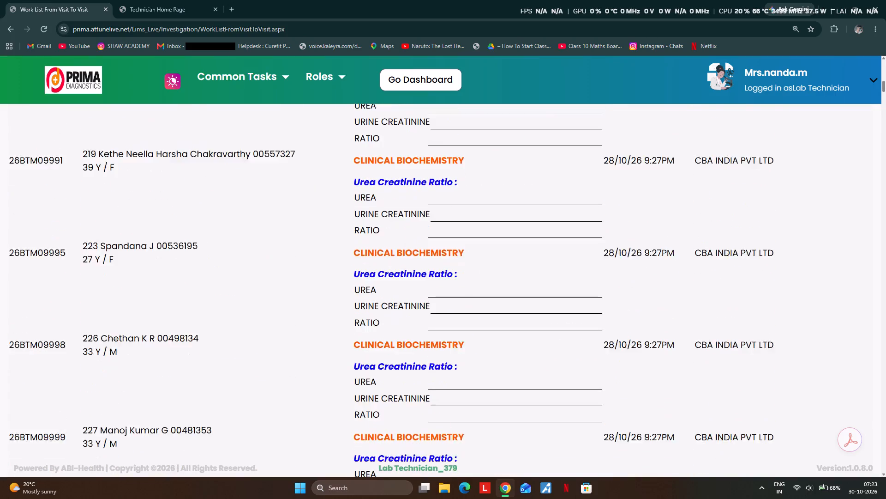
scroll(402, 258, down, 18)
scroll(173, 353, up, 1)
scroll(202, 357, down, 12)
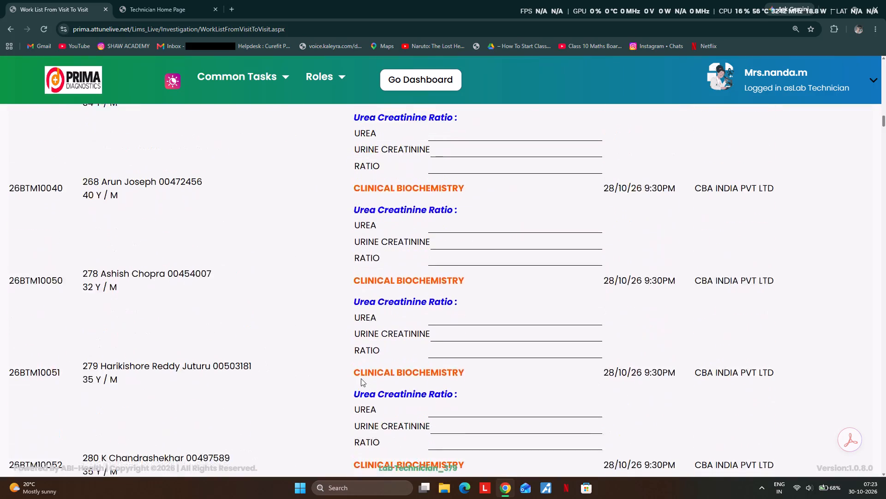
scroll(361, 378, down, 20)
scroll(361, 378, down, 5)
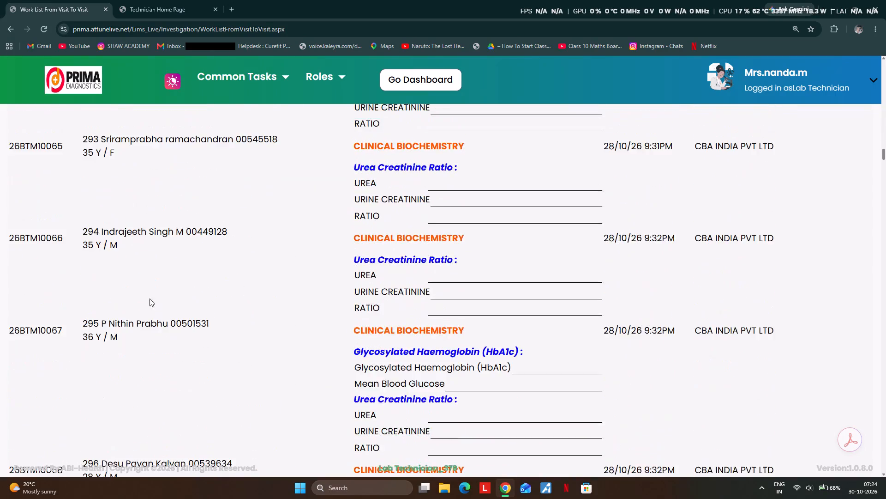
scroll(150, 298, down, 11)
scroll(262, 341, up, 5)
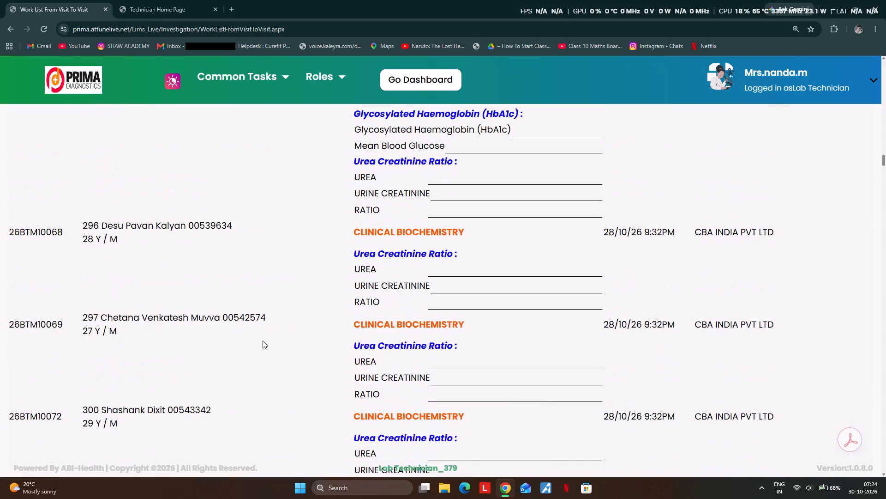
scroll(264, 341, down, 20)
scroll(264, 341, down, 5)
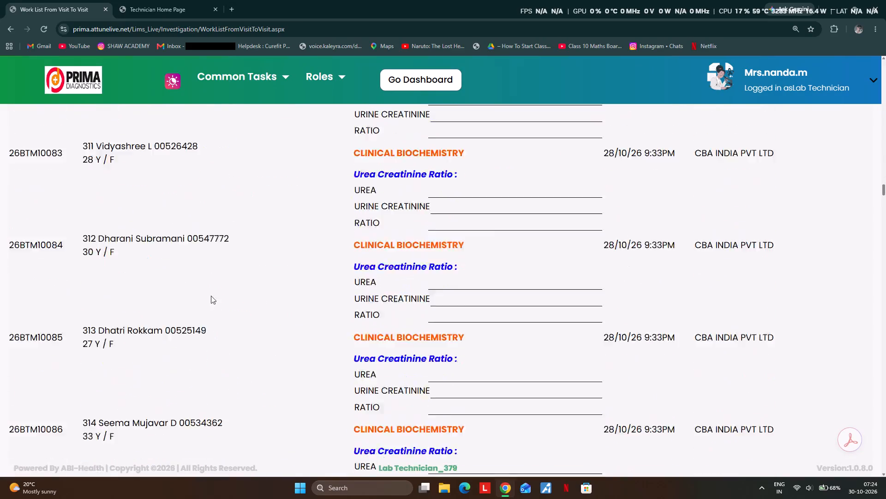
scroll(211, 296, down, 20)
scroll(211, 296, down, 8)
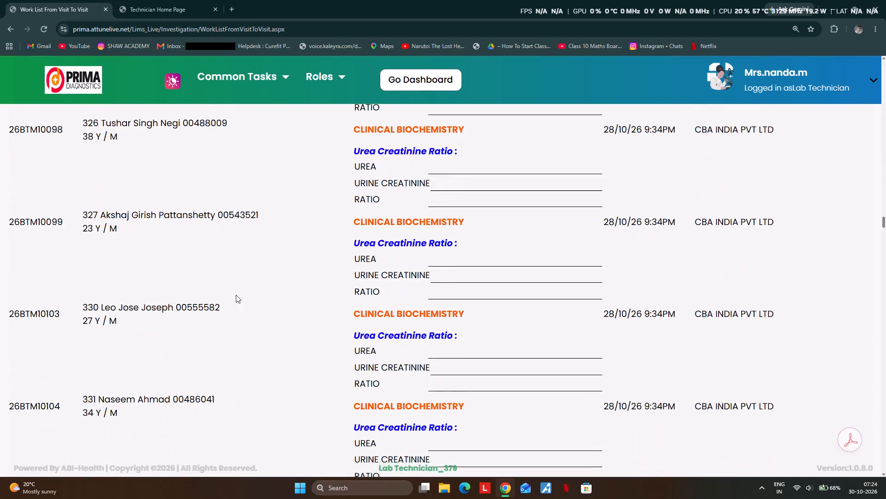
scroll(236, 295, down, 14)
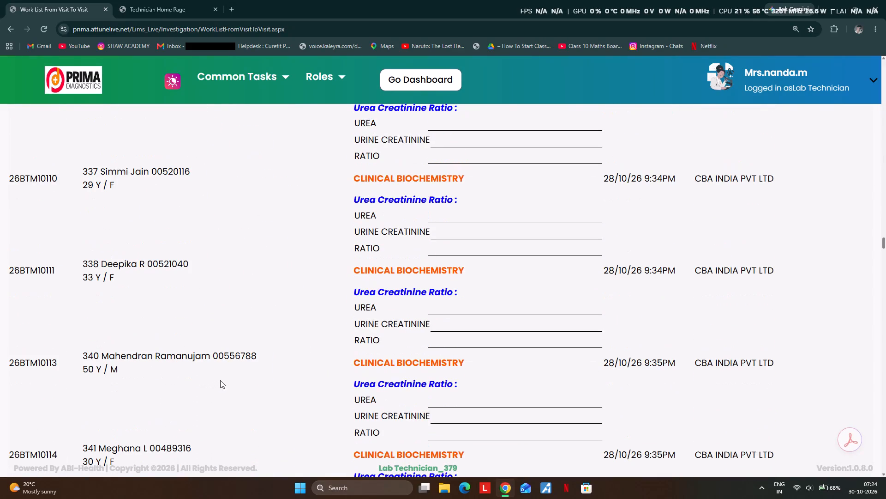
scroll(268, 365, down, 5)
scroll(275, 200, down, 3)
scroll(315, 152, down, 2)
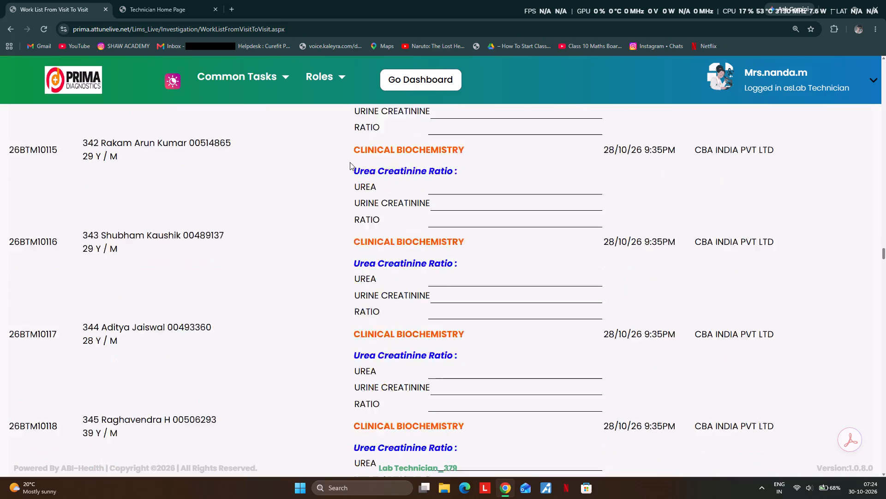
scroll(350, 162, down, 20)
scroll(350, 162, down, 7)
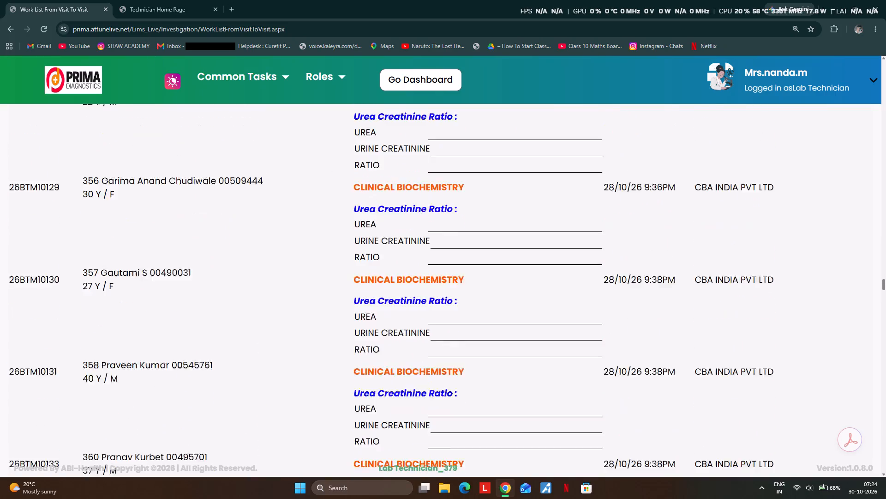
scroll(421, 201, down, 10)
scroll(447, 103, down, 5)
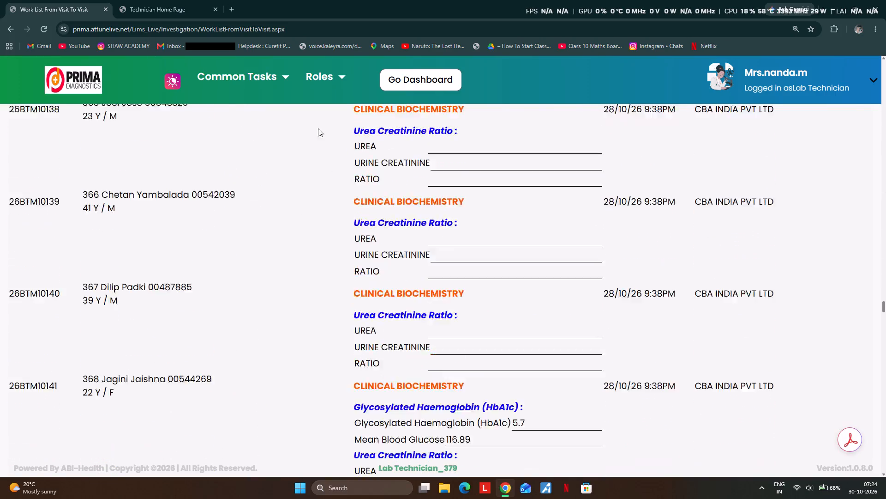
scroll(270, 0, down, 5)
scroll(179, 26, down, 20)
scroll(179, 26, down, 2)
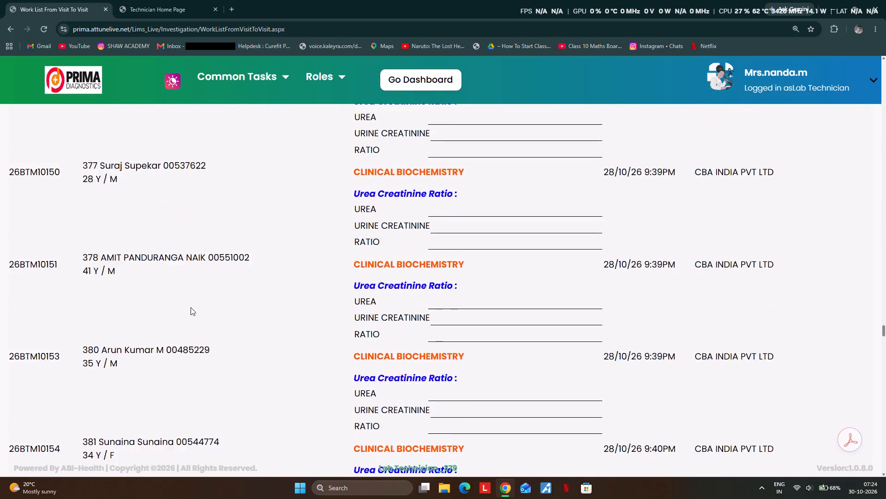
scroll(191, 307, down, 20)
scroll(191, 307, down, 6)
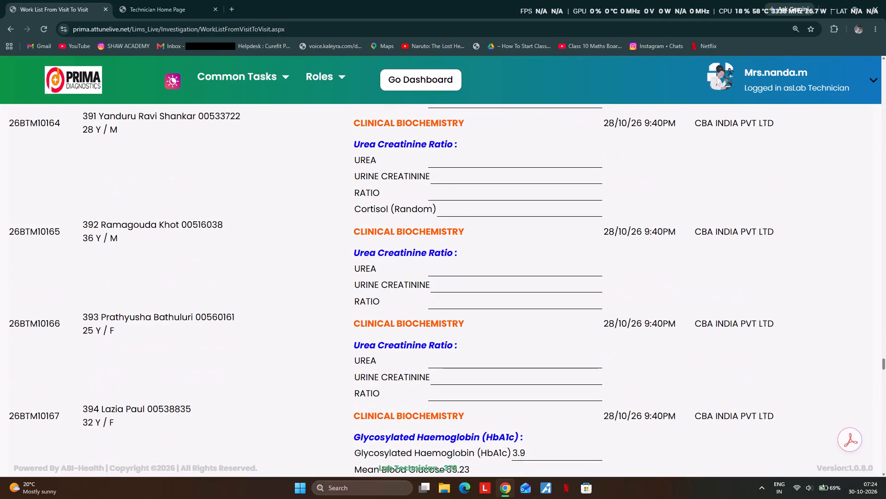
drag(885, 365, 885, 429)
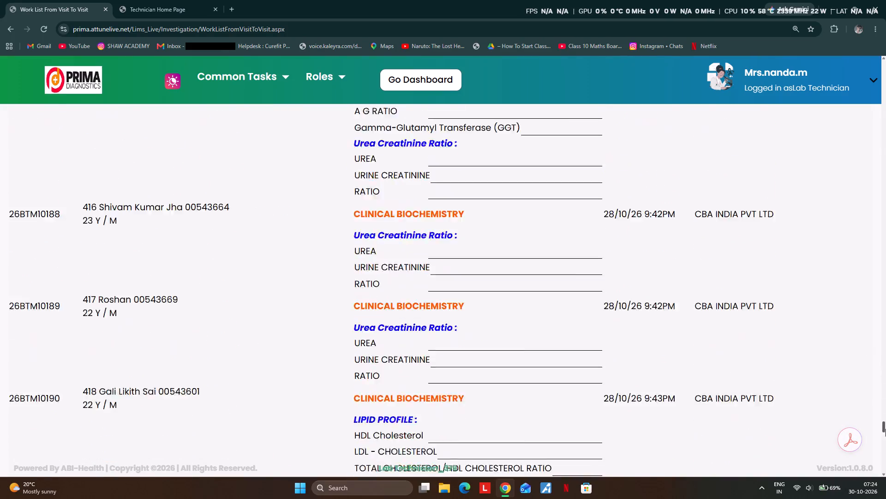
drag(885, 429, 885, 435)
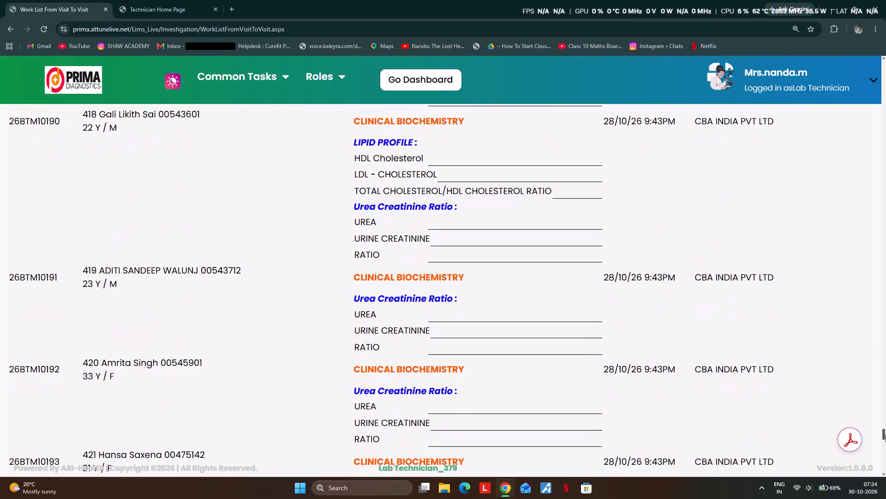
drag(885, 435, 885, 431)
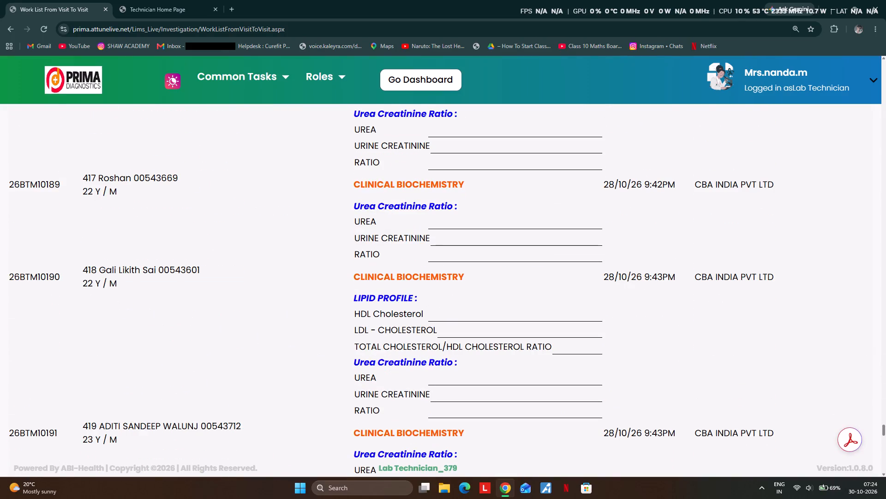
double_click(29, 278)
key(ctrl+c)
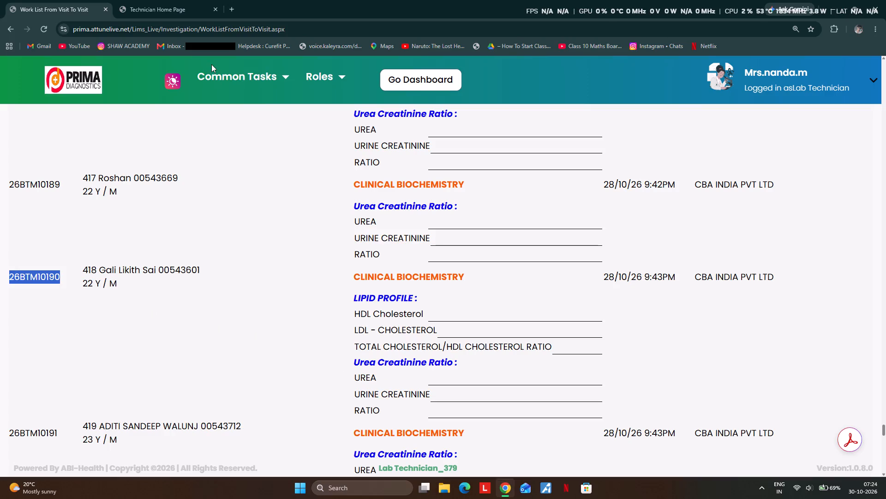
click(161, 12)
click(470, 232)
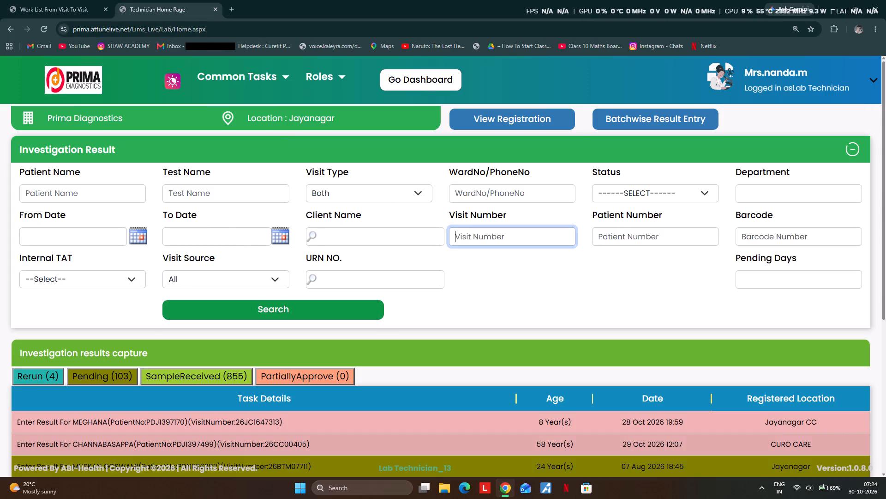
key(ctrl+v)
key(Return)
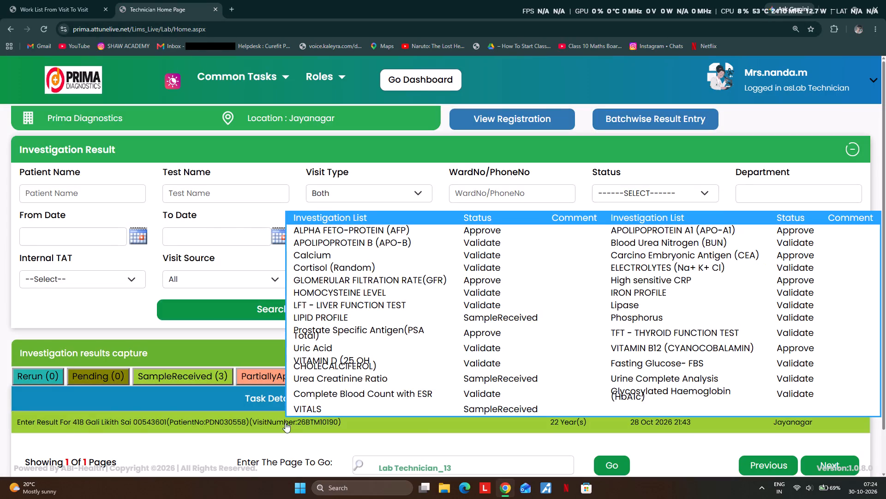
click(285, 422)
scroll(347, 356, down, 4)
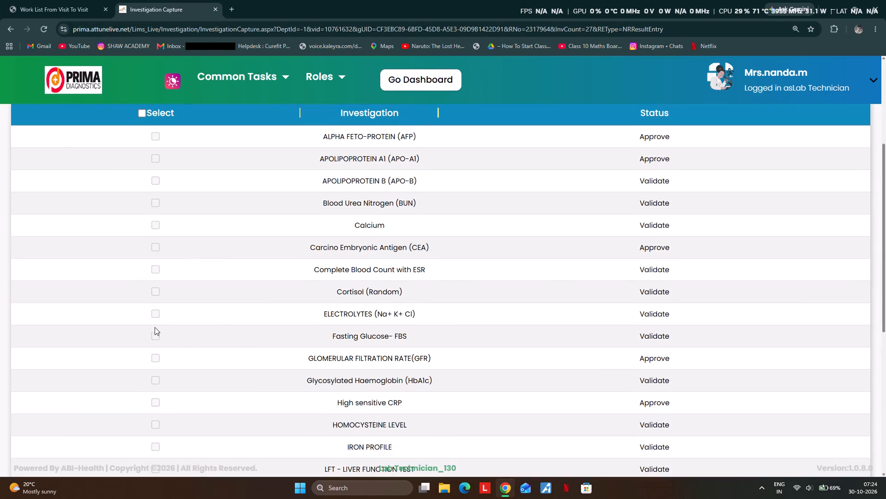
scroll(194, 333, down, 4)
click(159, 329)
scroll(242, 358, down, 4)
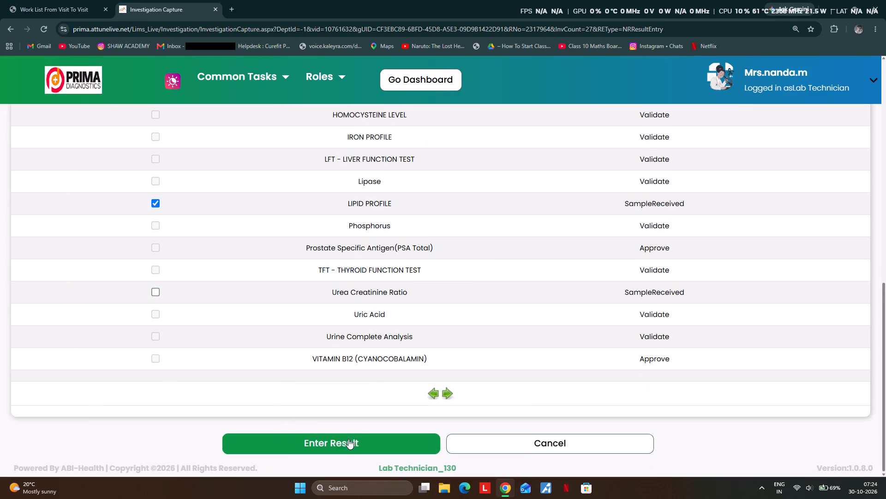
click(352, 445)
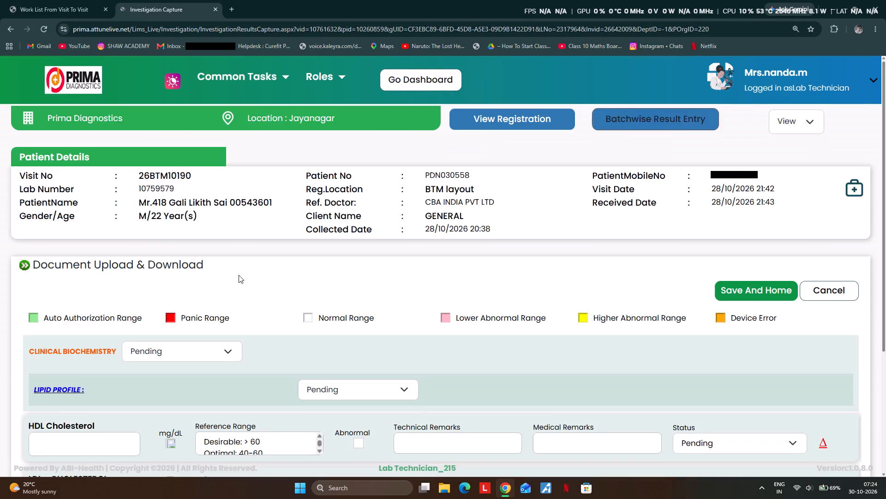
scroll(143, 359, down, 5)
scroll(75, 387, down, 4)
scroll(143, 371, down, 3)
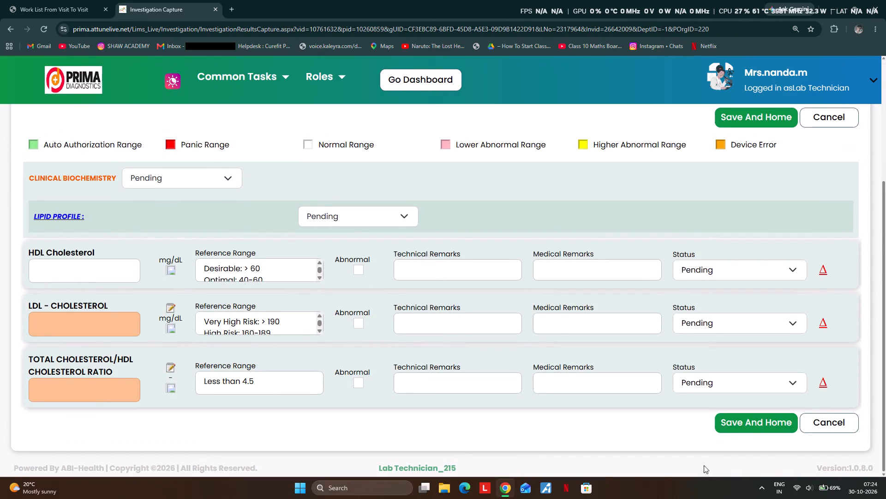
click(840, 428)
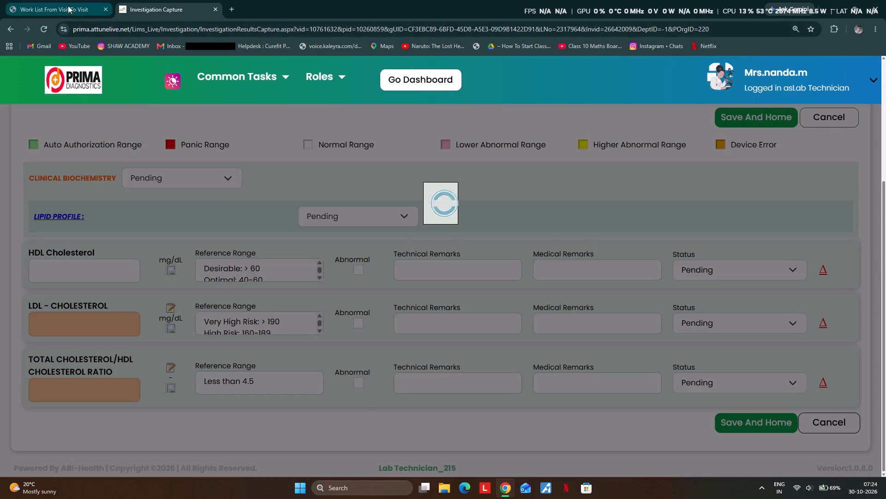
click(68, 6)
scroll(252, 298, up, 7)
scroll(252, 298, down, 1)
scroll(252, 298, up, 2)
scroll(700, 297, up, 2)
scroll(689, 306, down, 1)
scroll(677, 313, up, 9)
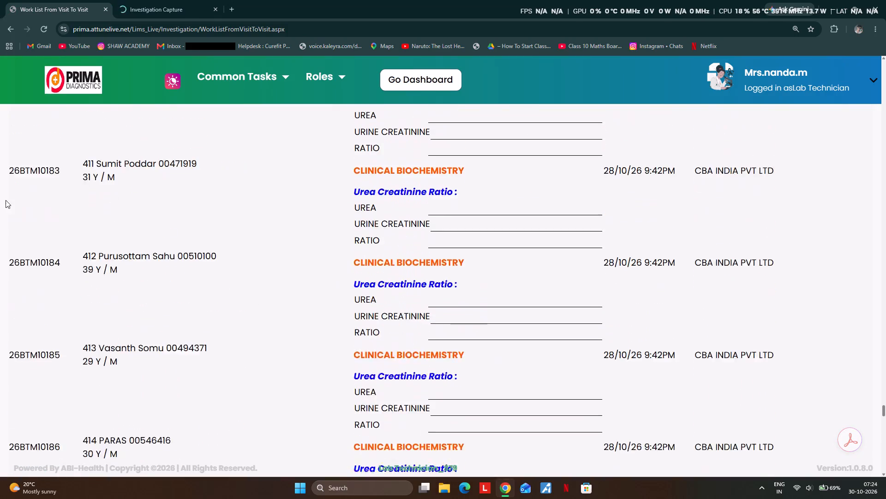
scroll(6, 200, up, 4)
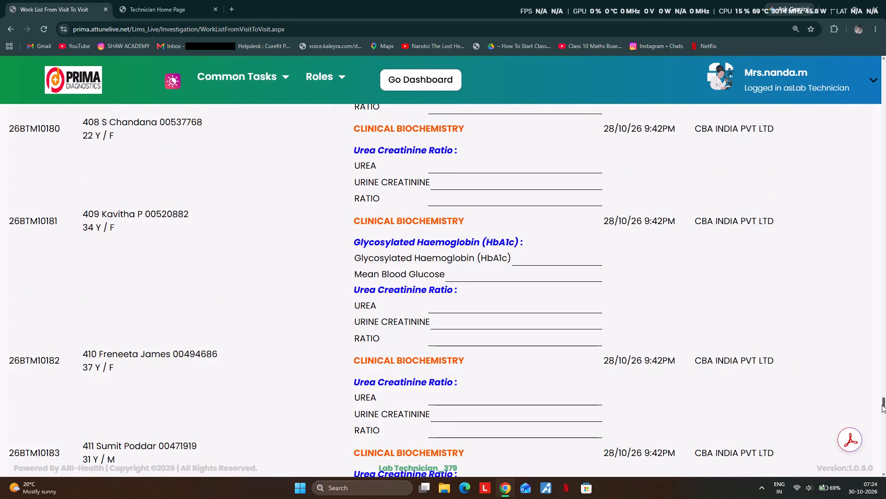
Generate the 28-10-2026 work list for the IMMUNOLOGY department with result values included, and review its pending tests.
drag(882, 405, 876, 55)
click(620, 281)
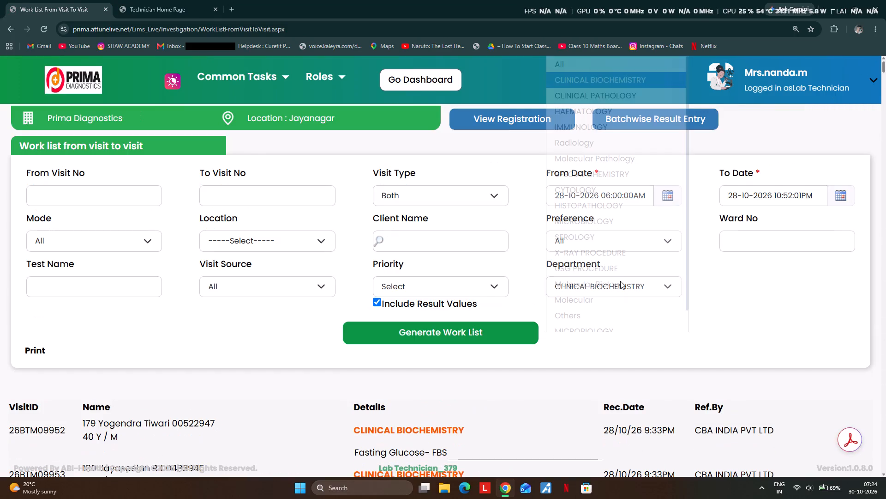
click(575, 128)
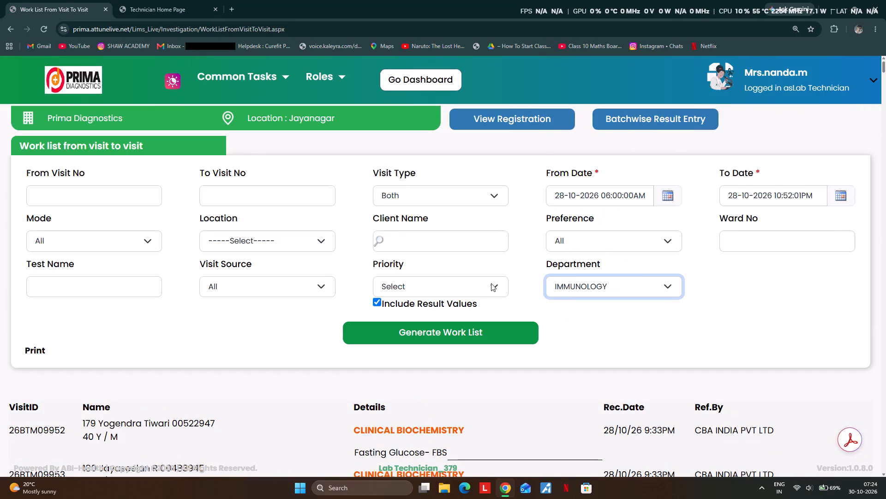
click(420, 332)
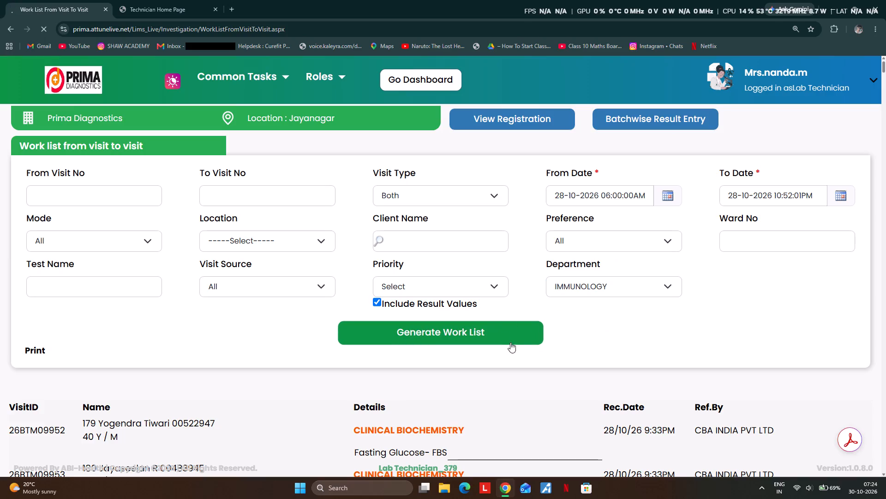
scroll(568, 312, down, 7)
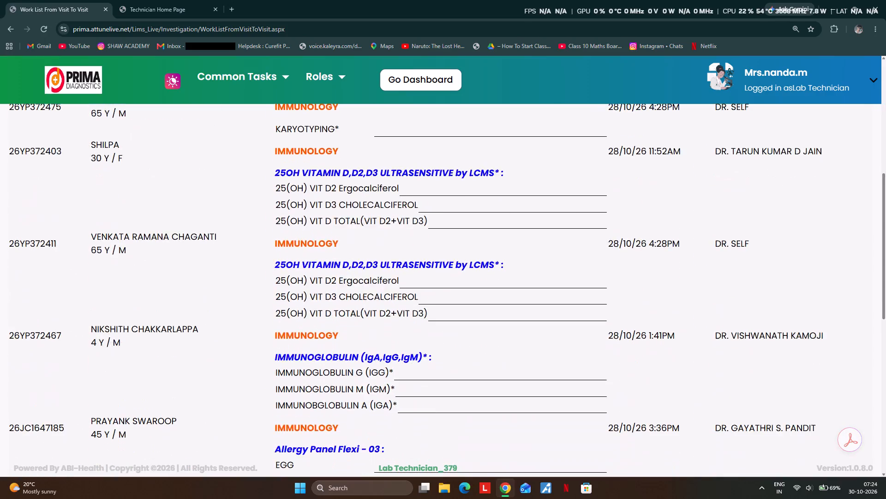
scroll(368, 297, down, 11)
scroll(403, 329, down, 8)
scroll(449, 333, up, 12)
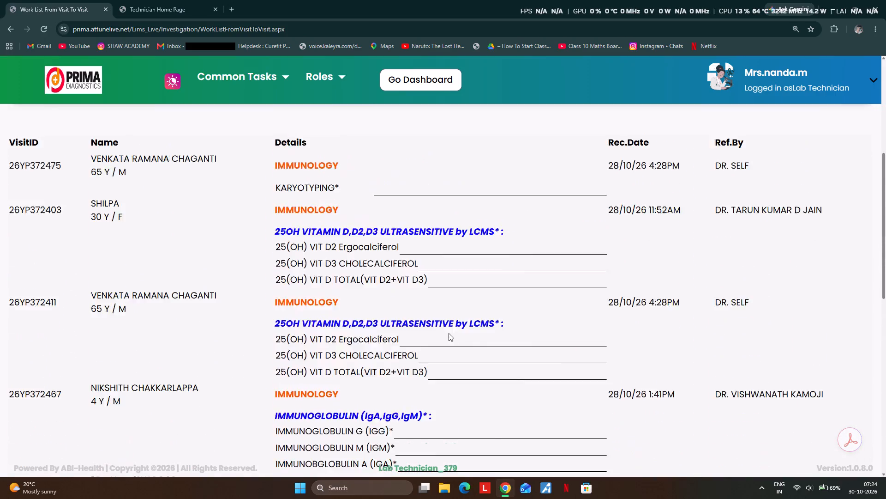
scroll(449, 333, up, 14)
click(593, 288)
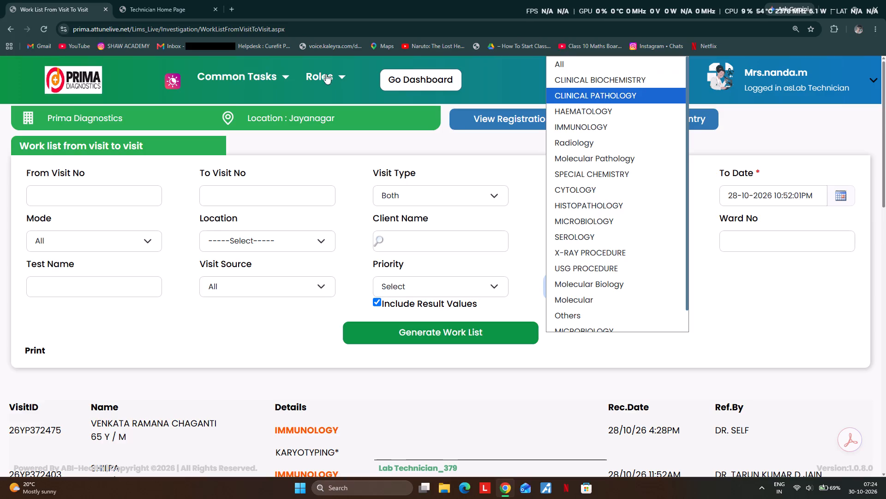
Open the computer's power options from the Windows desktop.
click(304, 486)
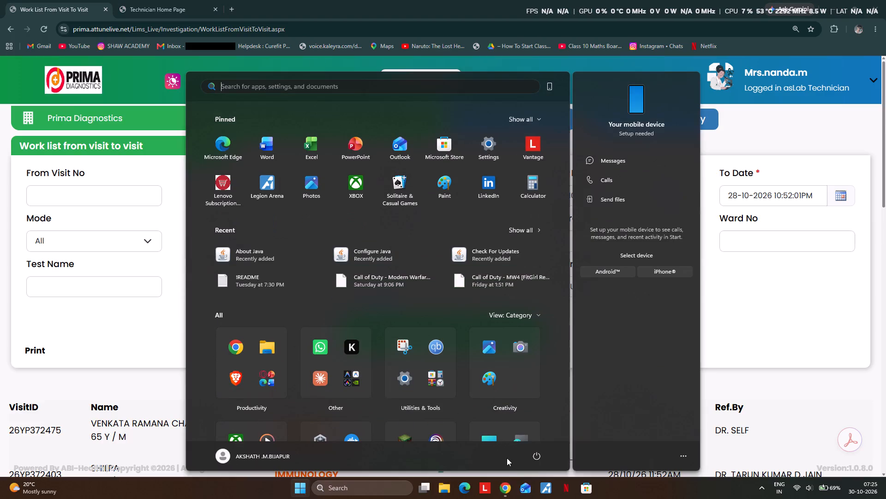
click(536, 456)
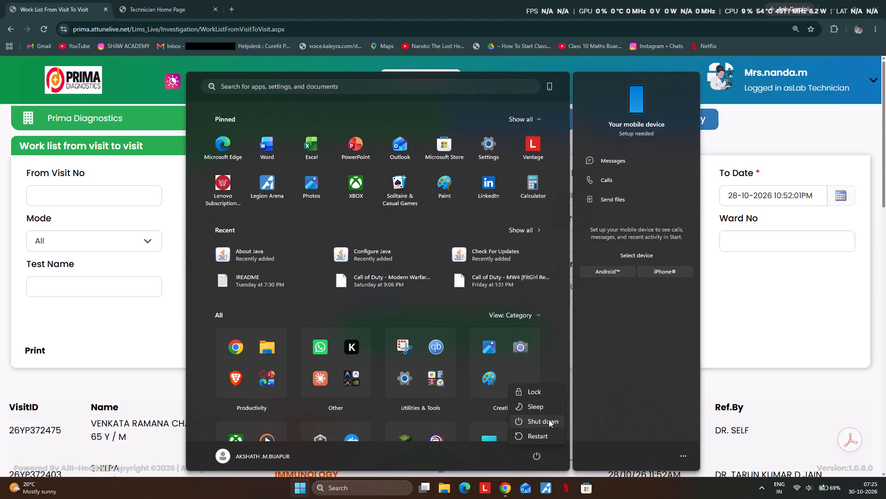